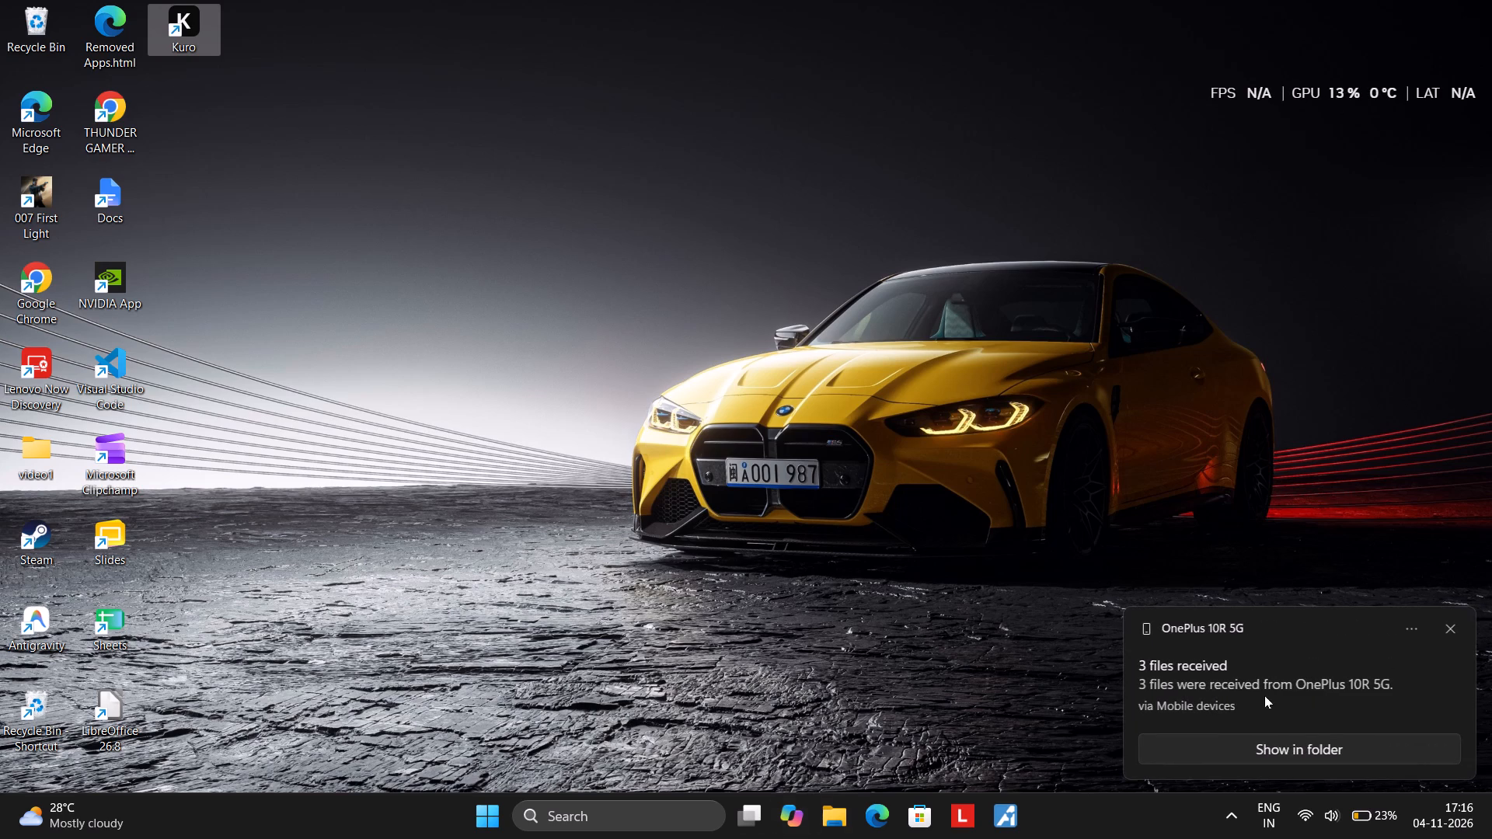
Show the received phone files in their folder, preview gemini_generated_video_2e557ab9.mp4, and rename it to c1.
{"action": "left_click", "coordinate": [1264, 761]}
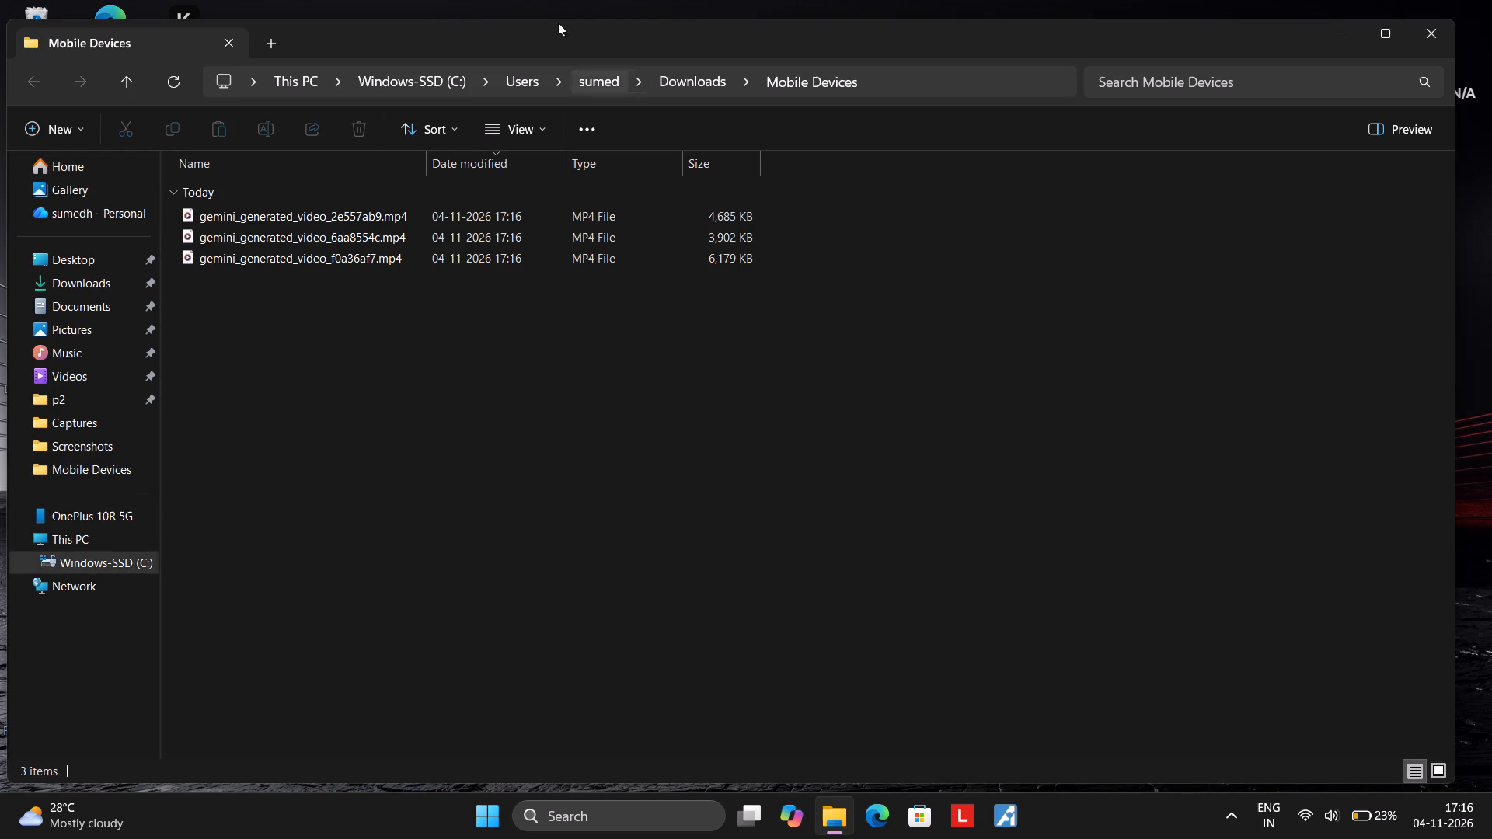
{"action": "double_click", "coordinate": [408, 222]}
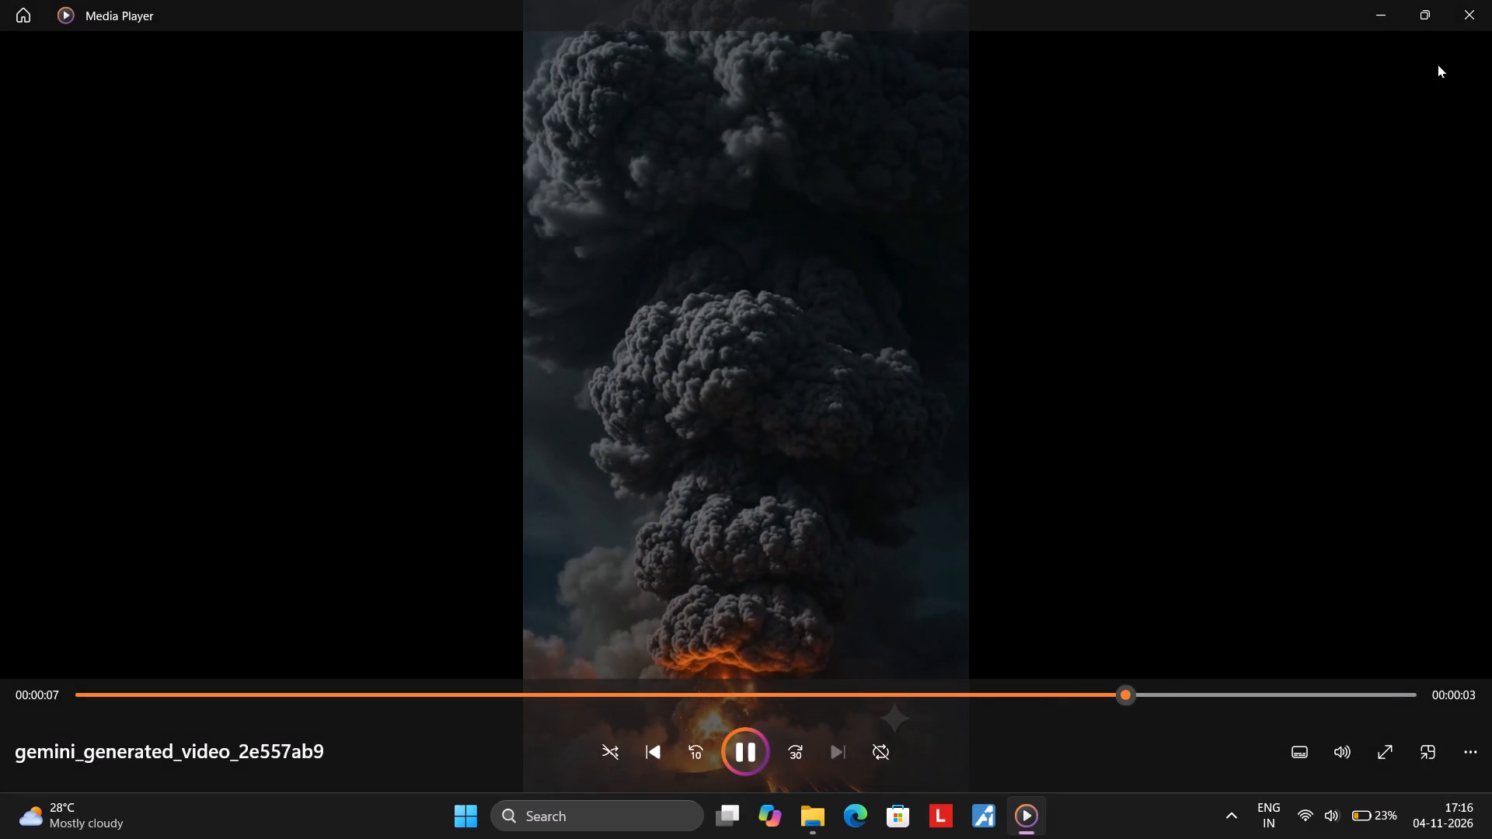
{"action": "left_click", "coordinate": [1475, 0]}
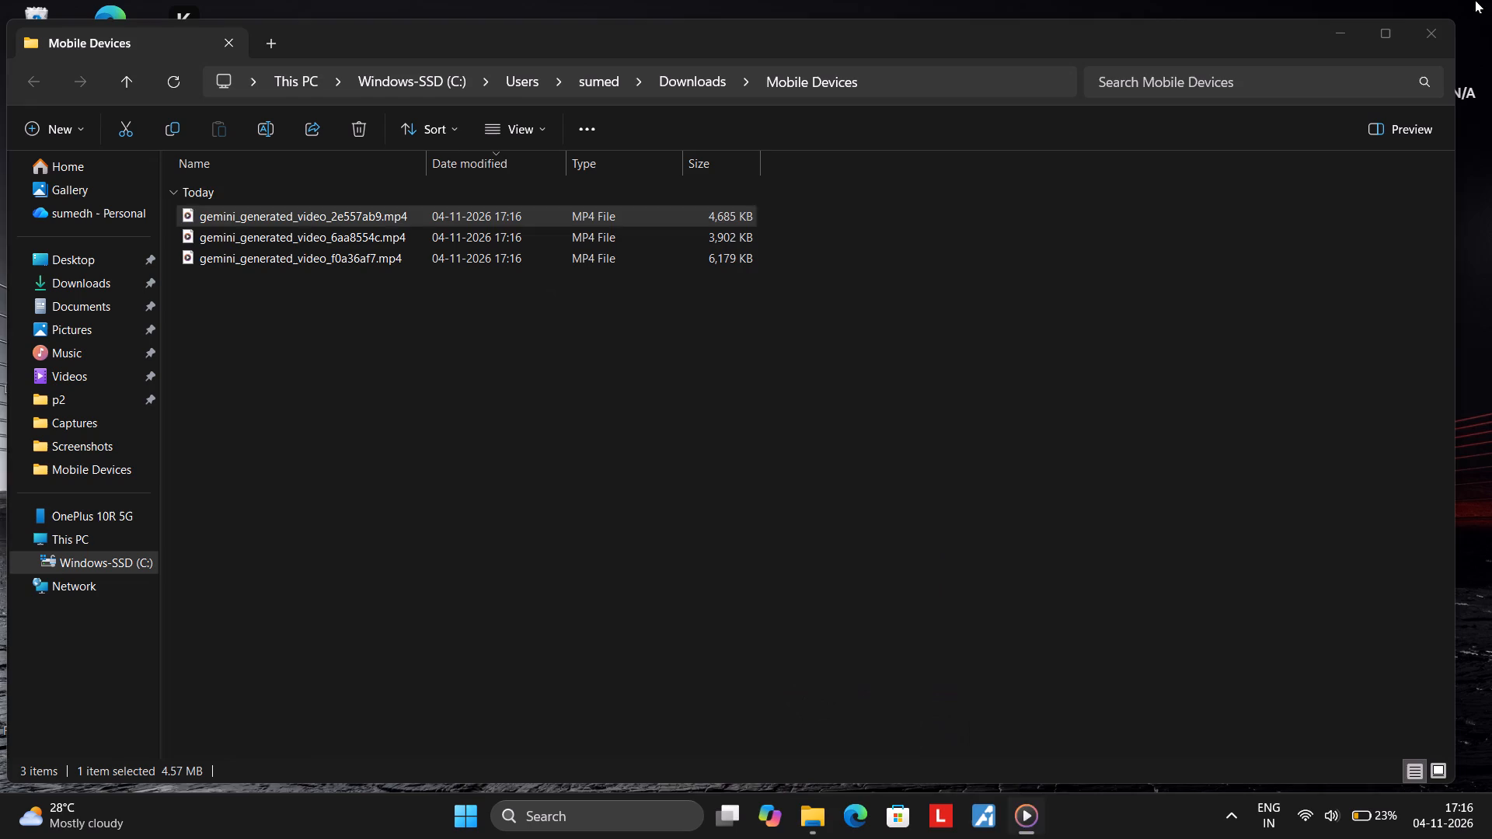
{"action": "left_click", "coordinate": [265, 124]}
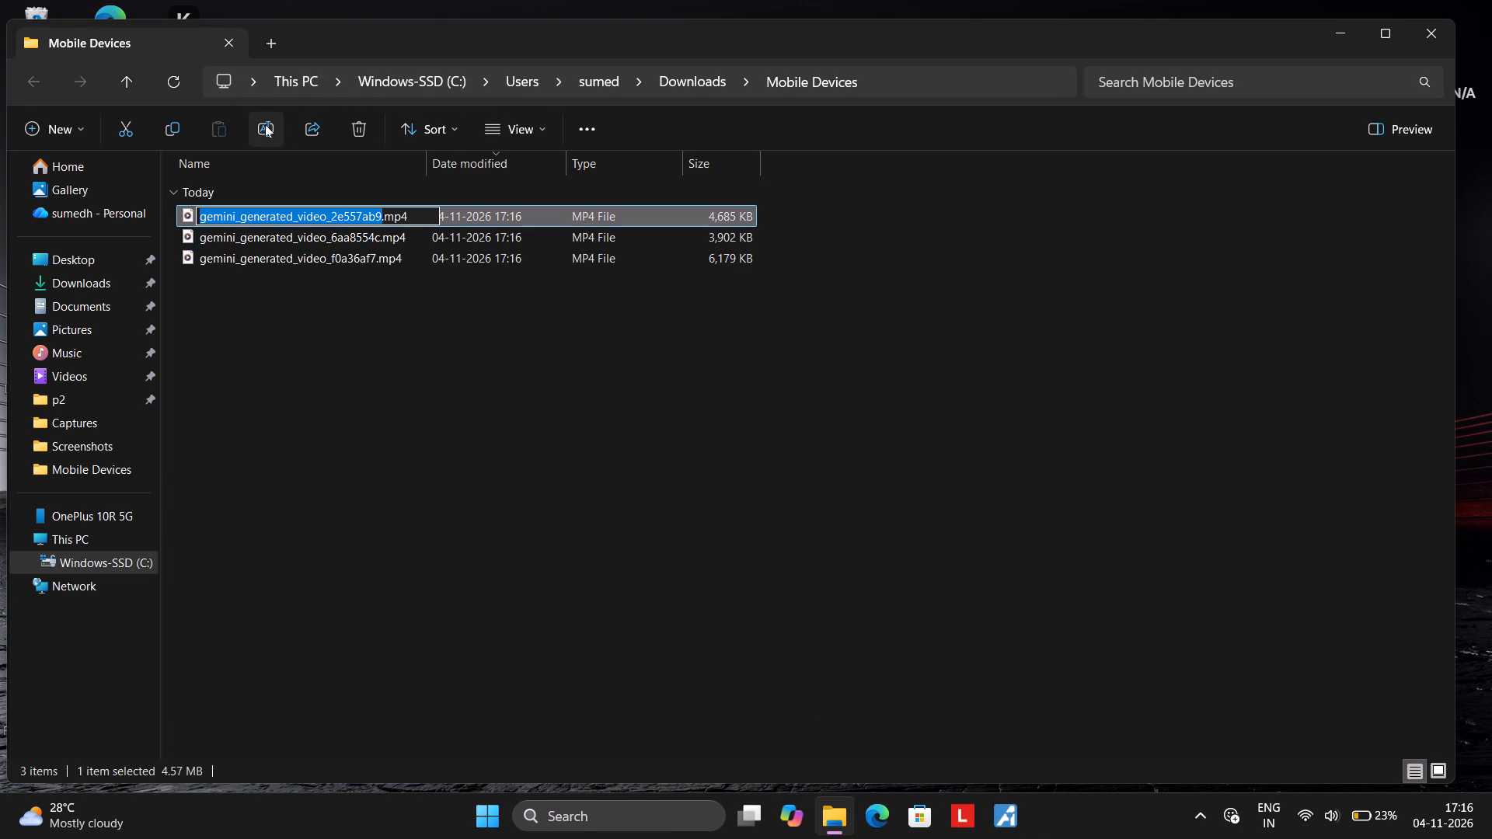
{"action": "key", "text": "BackSpace"}
{"action": "type", "text": "cq"}
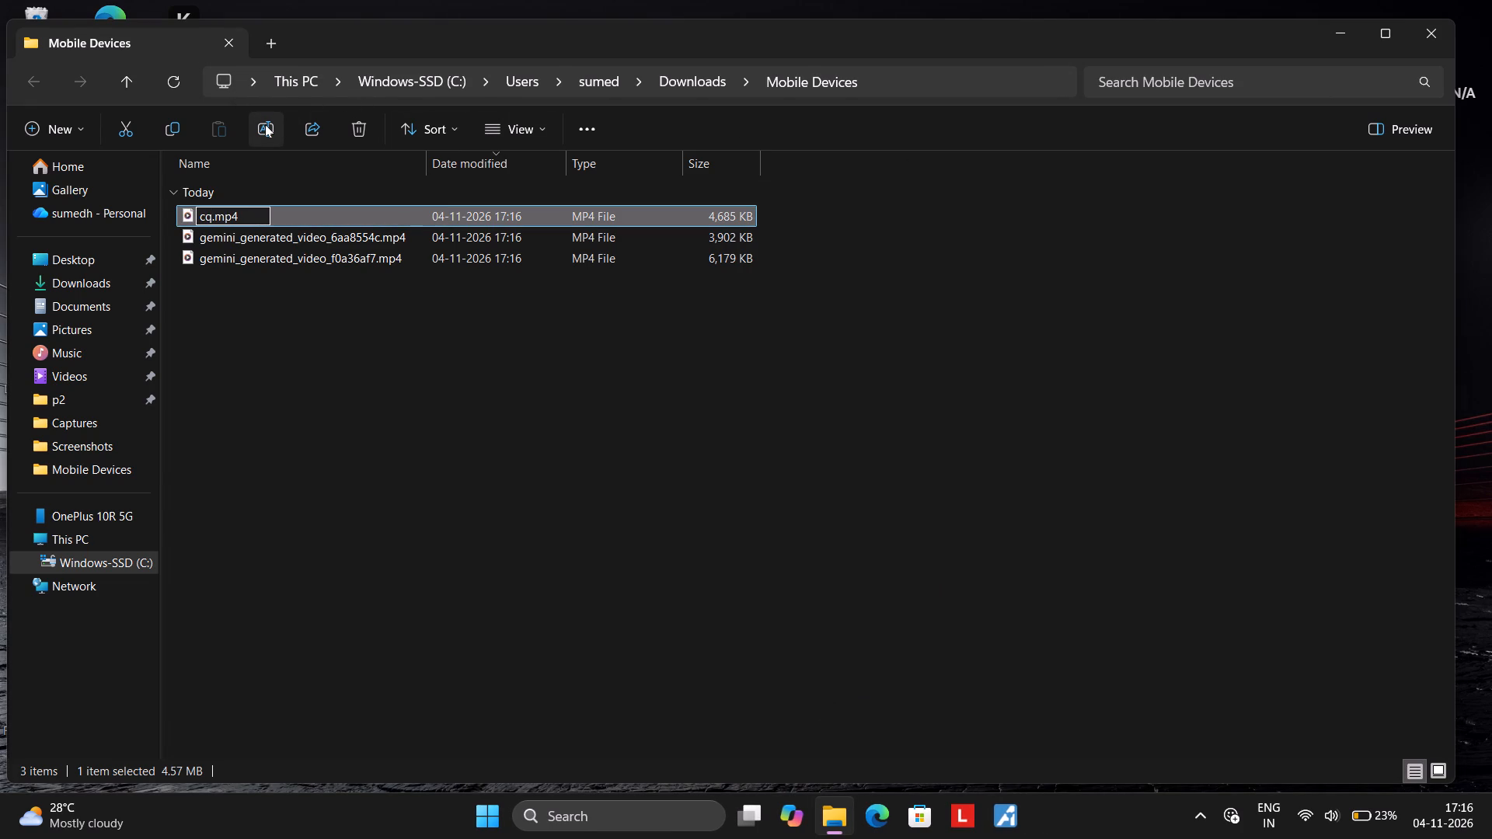
{"action": "key", "text": "BackSpace"}
{"action": "key", "text": "1"}
{"action": "key", "text": "Return"}
Preview gemini_generated_video_6aa8554c.mp4 and rename it to c3, keeping the .mp4 extension.
{"action": "left_click_drag", "start_coordinate": [299, 225], "coordinate": [309, 233]}
{"action": "double_click", "coordinate": [309, 233]}
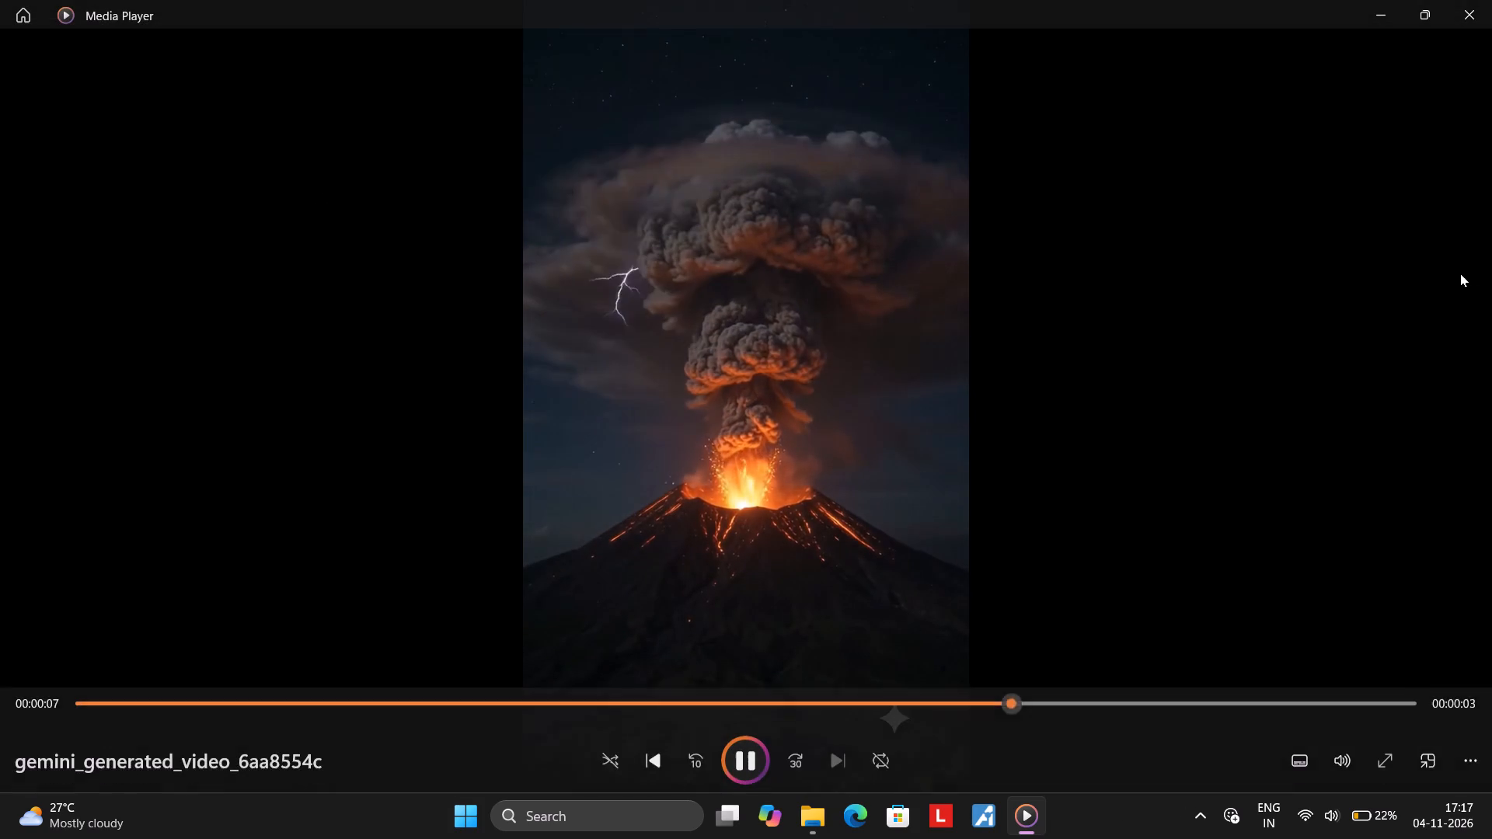
{"action": "left_click", "coordinate": [1464, 6]}
{"action": "left_click", "coordinate": [270, 120]}
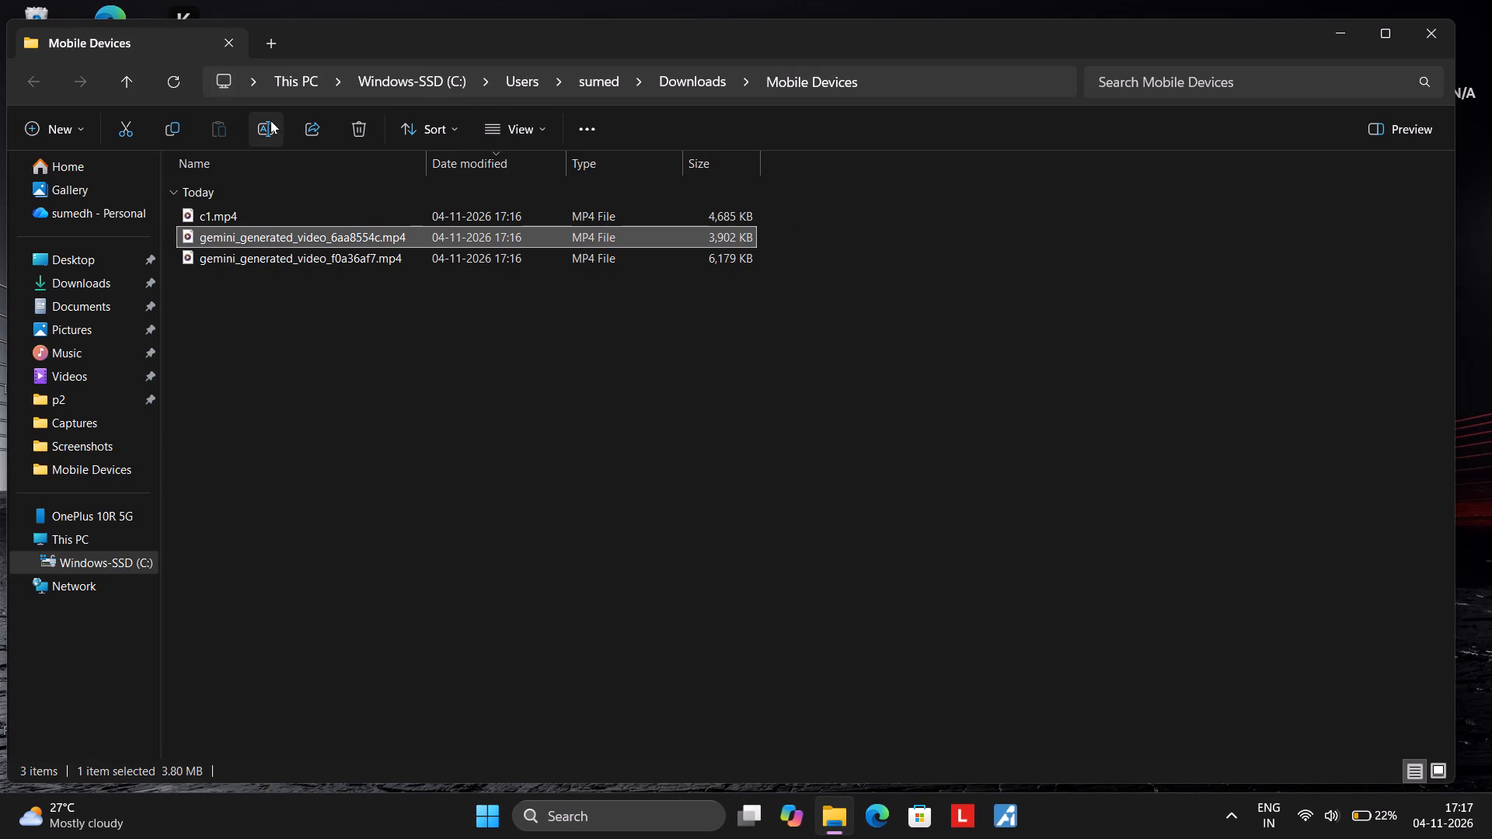
{"action": "key", "text": "BackSpace"}
{"action": "type", "text": "c2"}
{"action": "key", "text": "BackSpace"}
{"action": "key", "text": "3"}
{"action": "key", "text": "Return"}
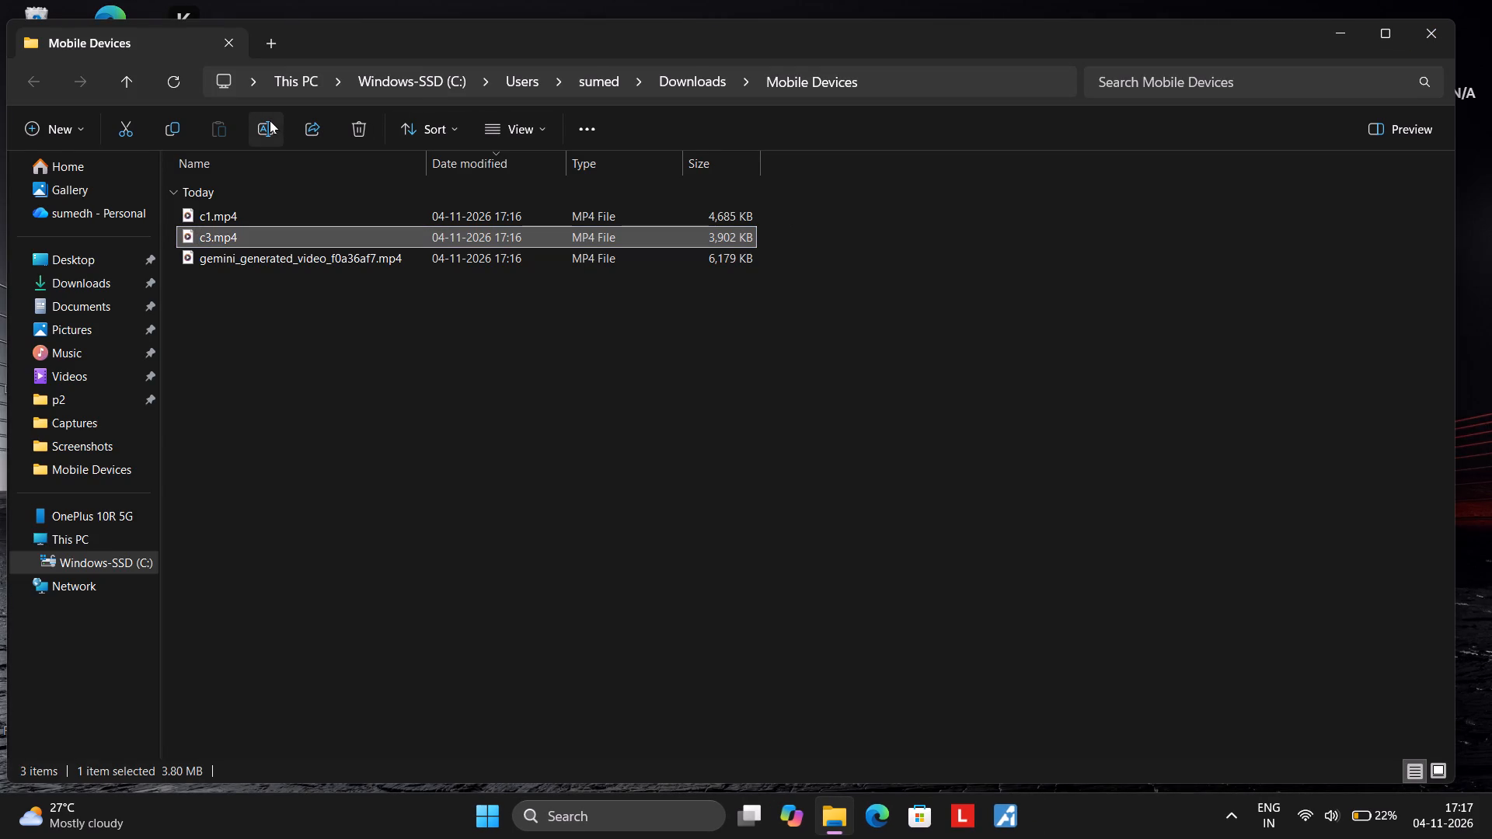
Preview gemini_generated_video_f0a36af7.mp4, rename it to c2, and close the folder window.
{"action": "double_click", "coordinate": [250, 266]}
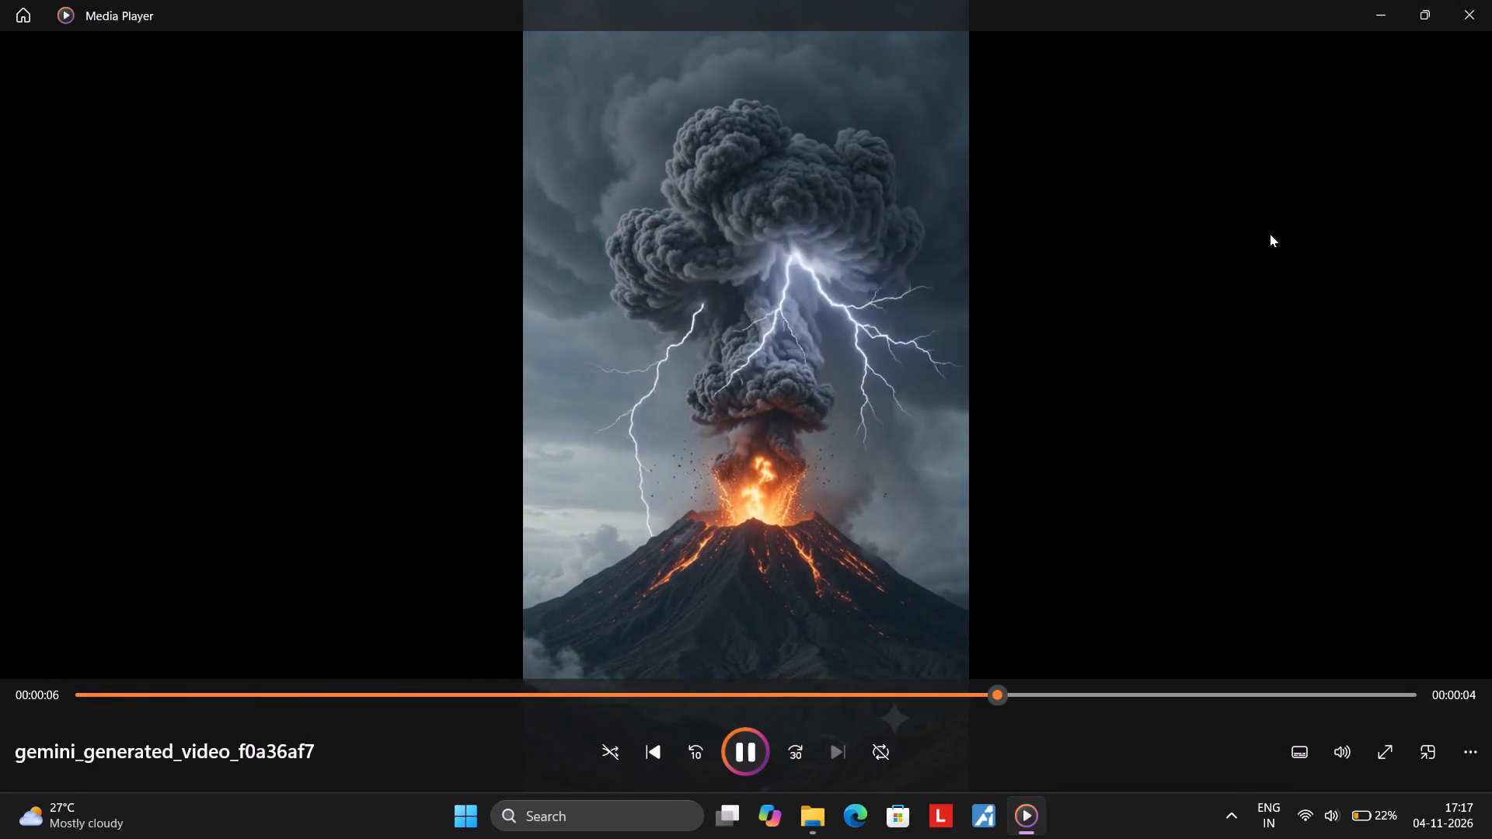
{"action": "left_click", "coordinate": [1491, 0]}
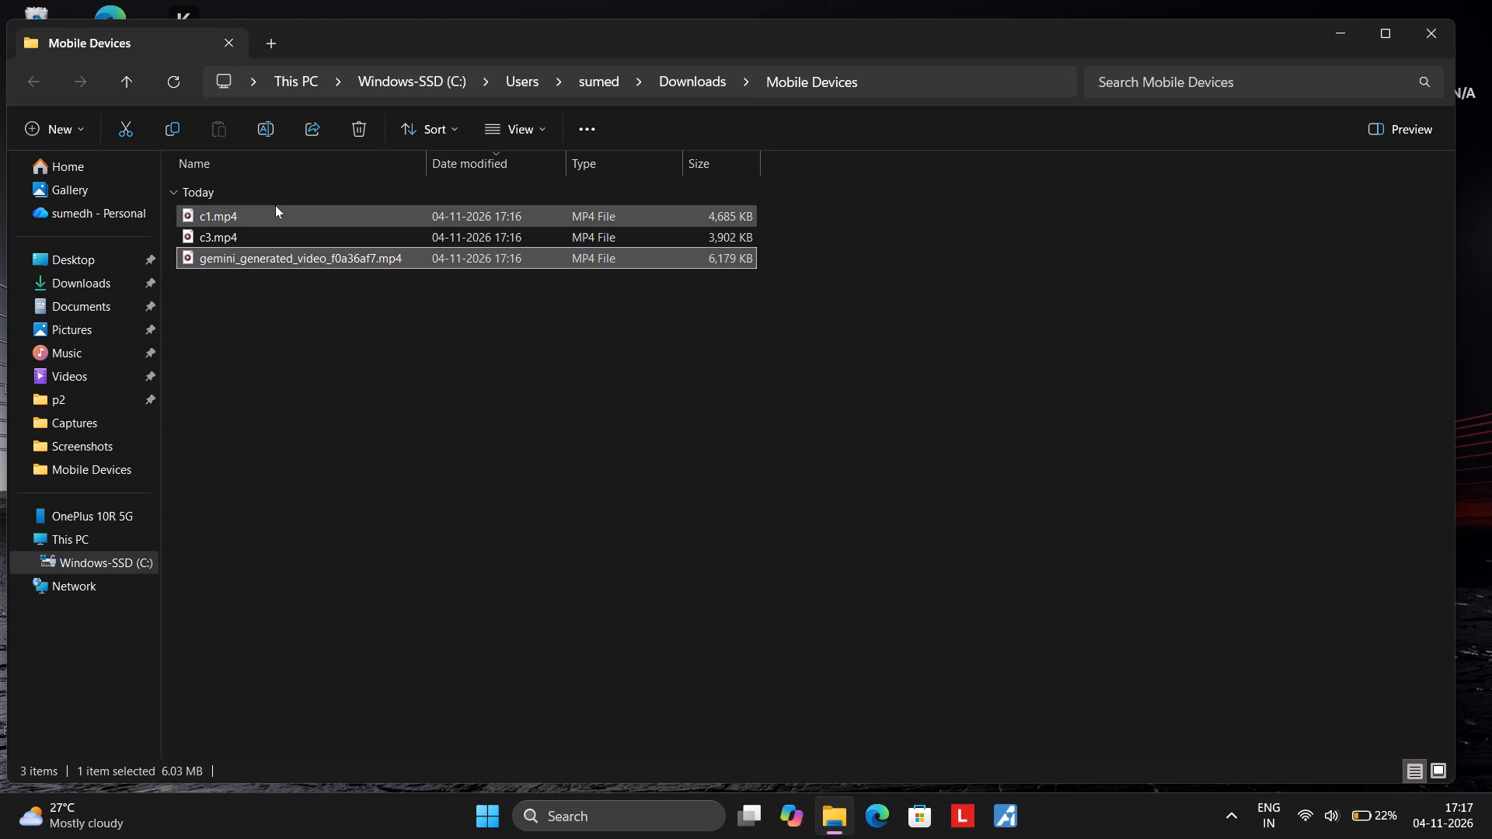
{"action": "left_click", "coordinate": [267, 136]}
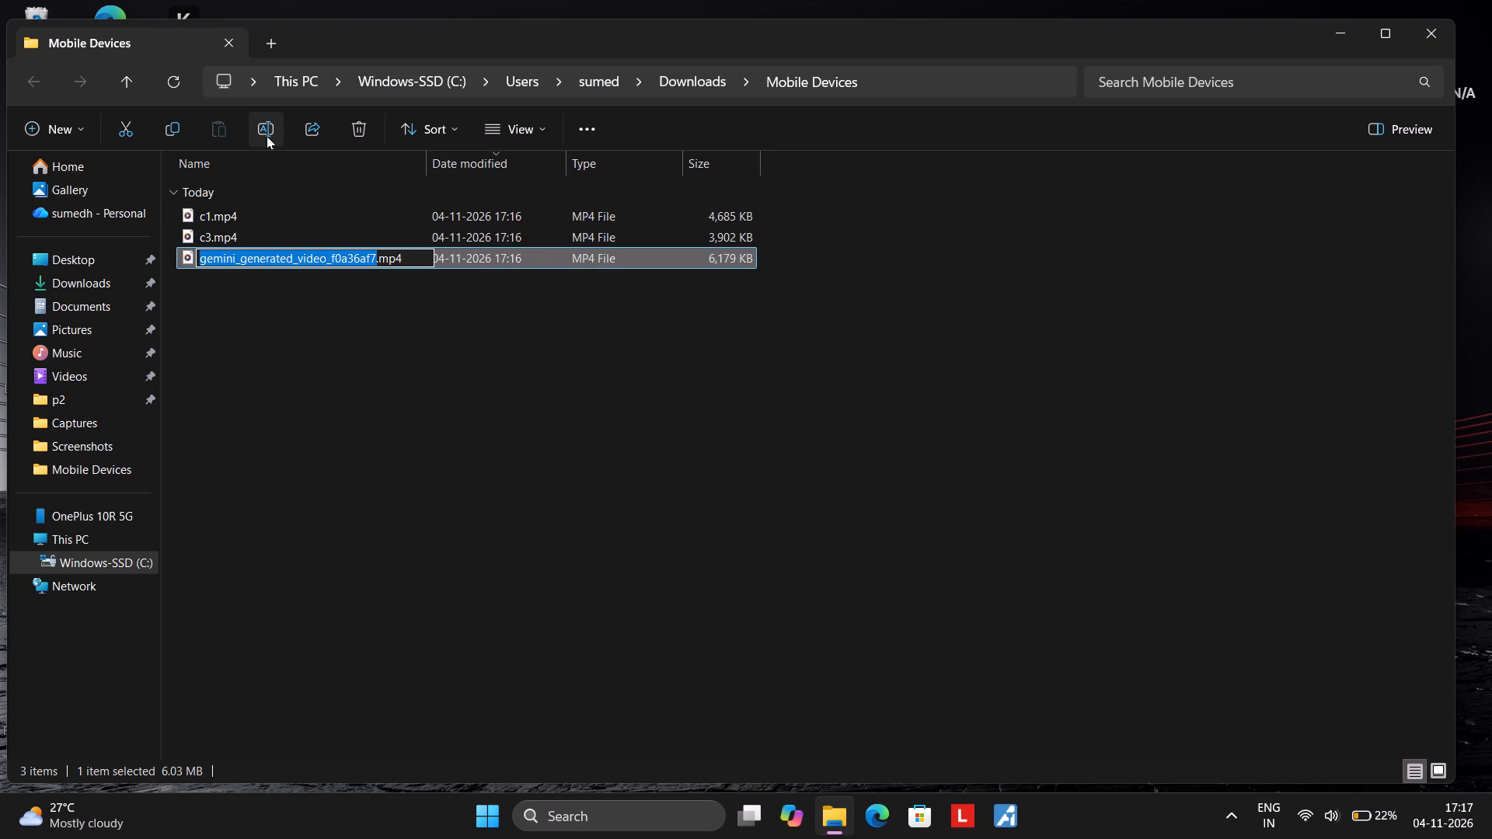
{"action": "key", "text": "BackSpace"}
{"action": "type", "text": "c2"}
{"action": "key", "text": "Return"}
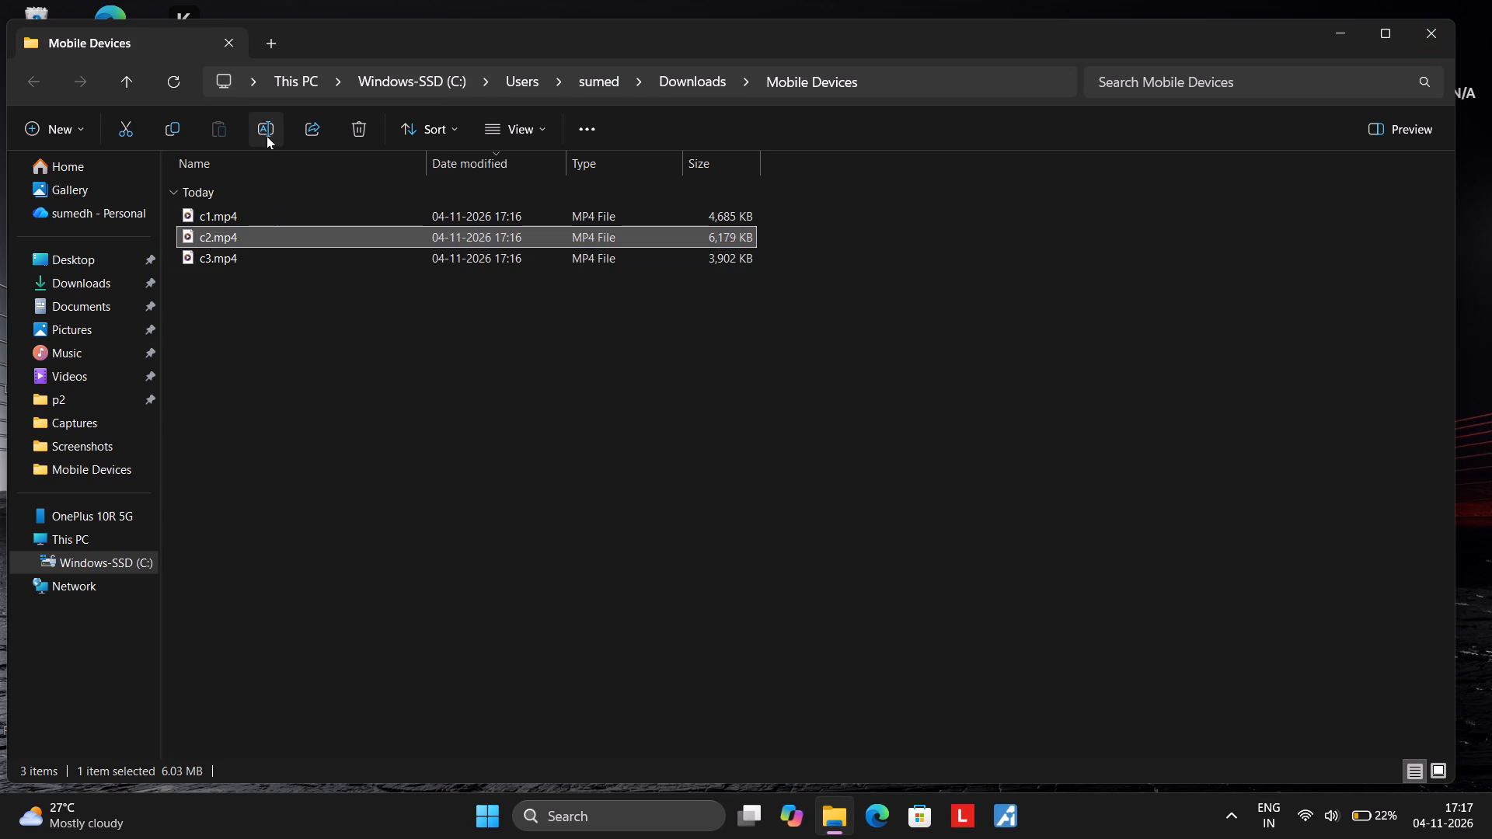
{"action": "left_click", "coordinate": [1434, 37]}
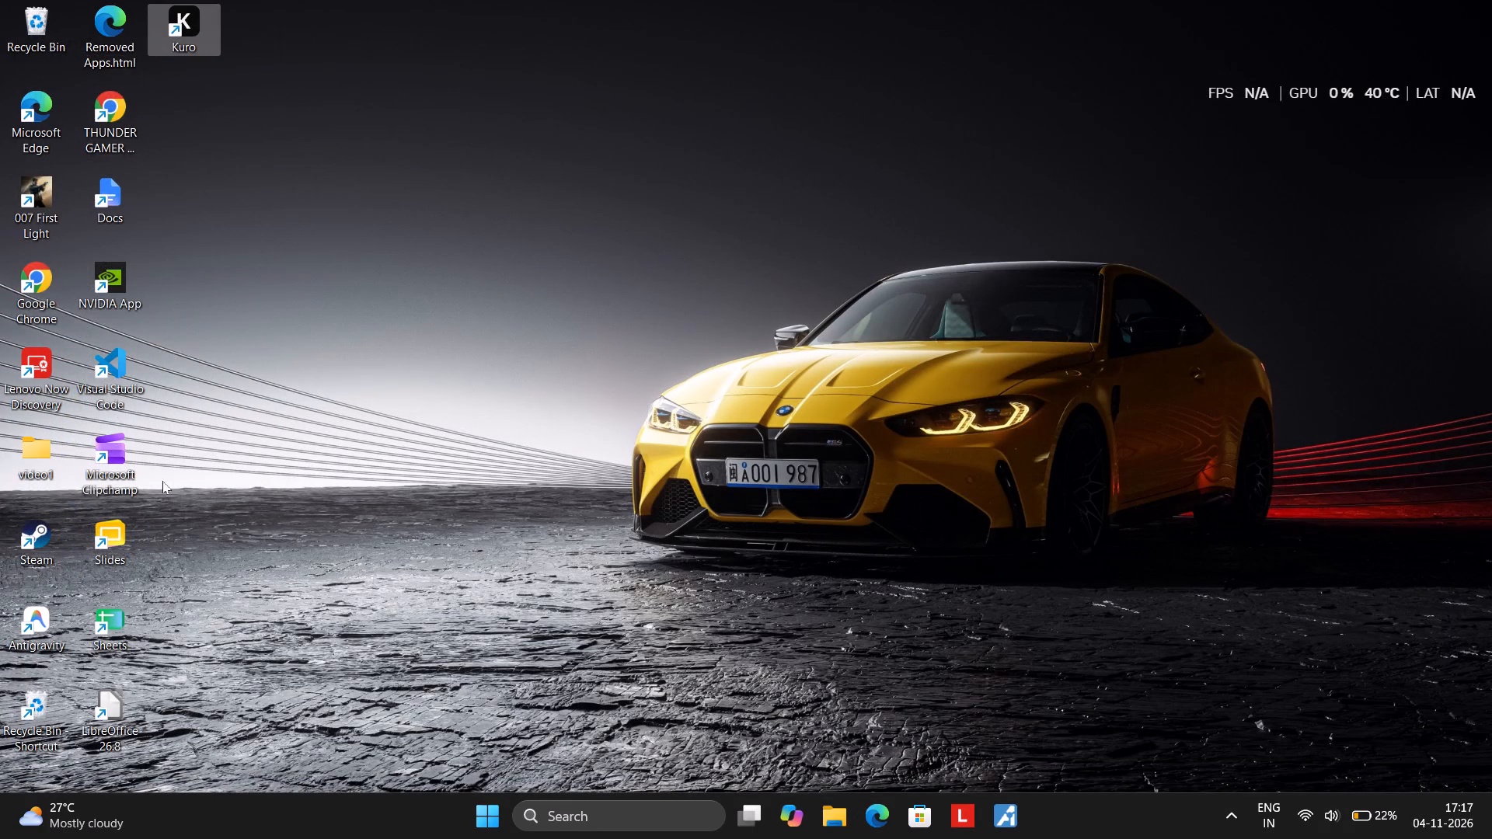
Open Microsoft Clipchamp and create a new video project from scratch.
{"action": "double_click", "coordinate": [124, 461]}
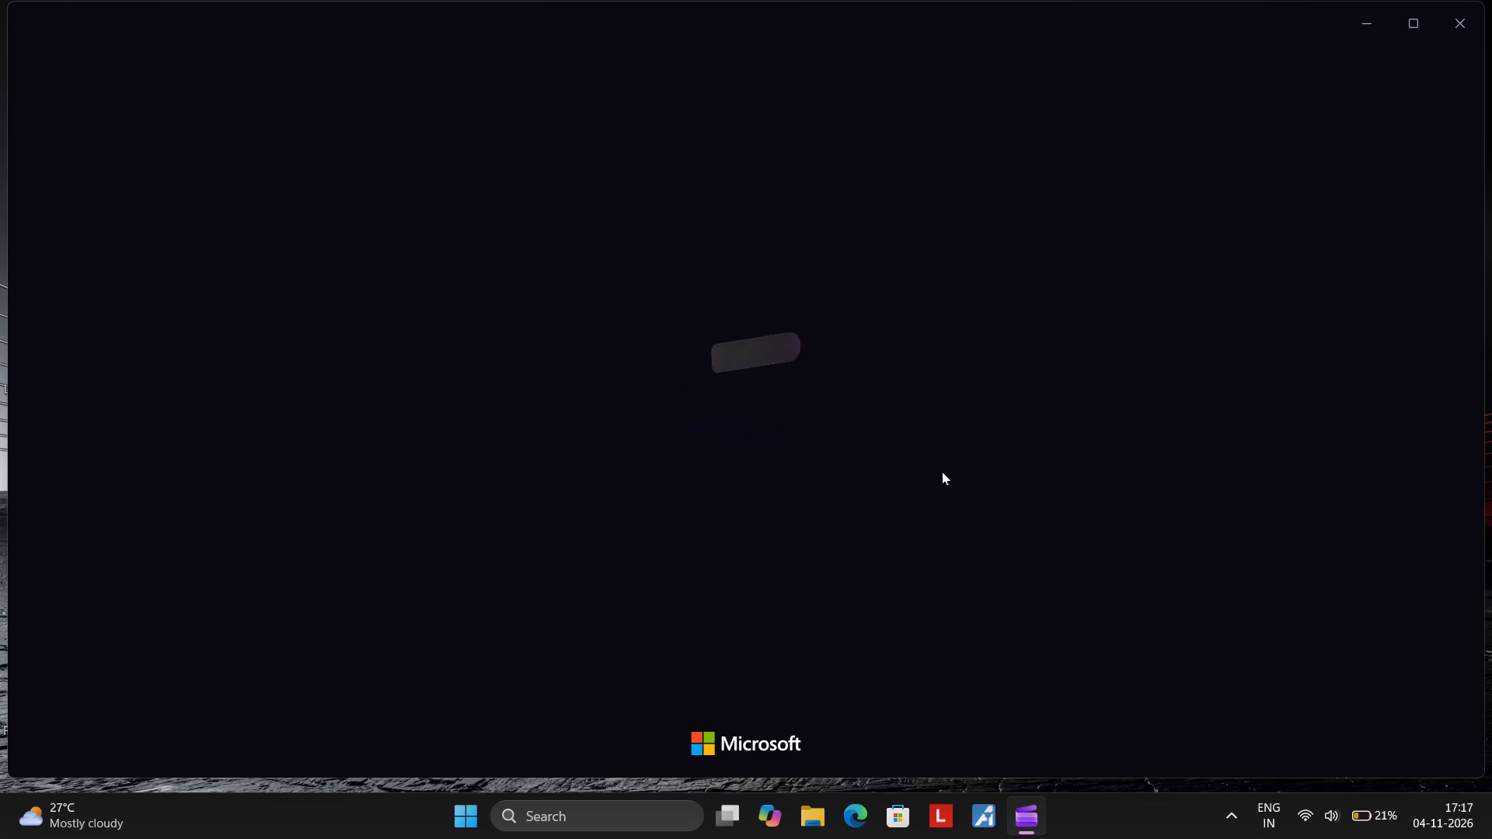
{"action": "left_click", "coordinate": [950, 437]}
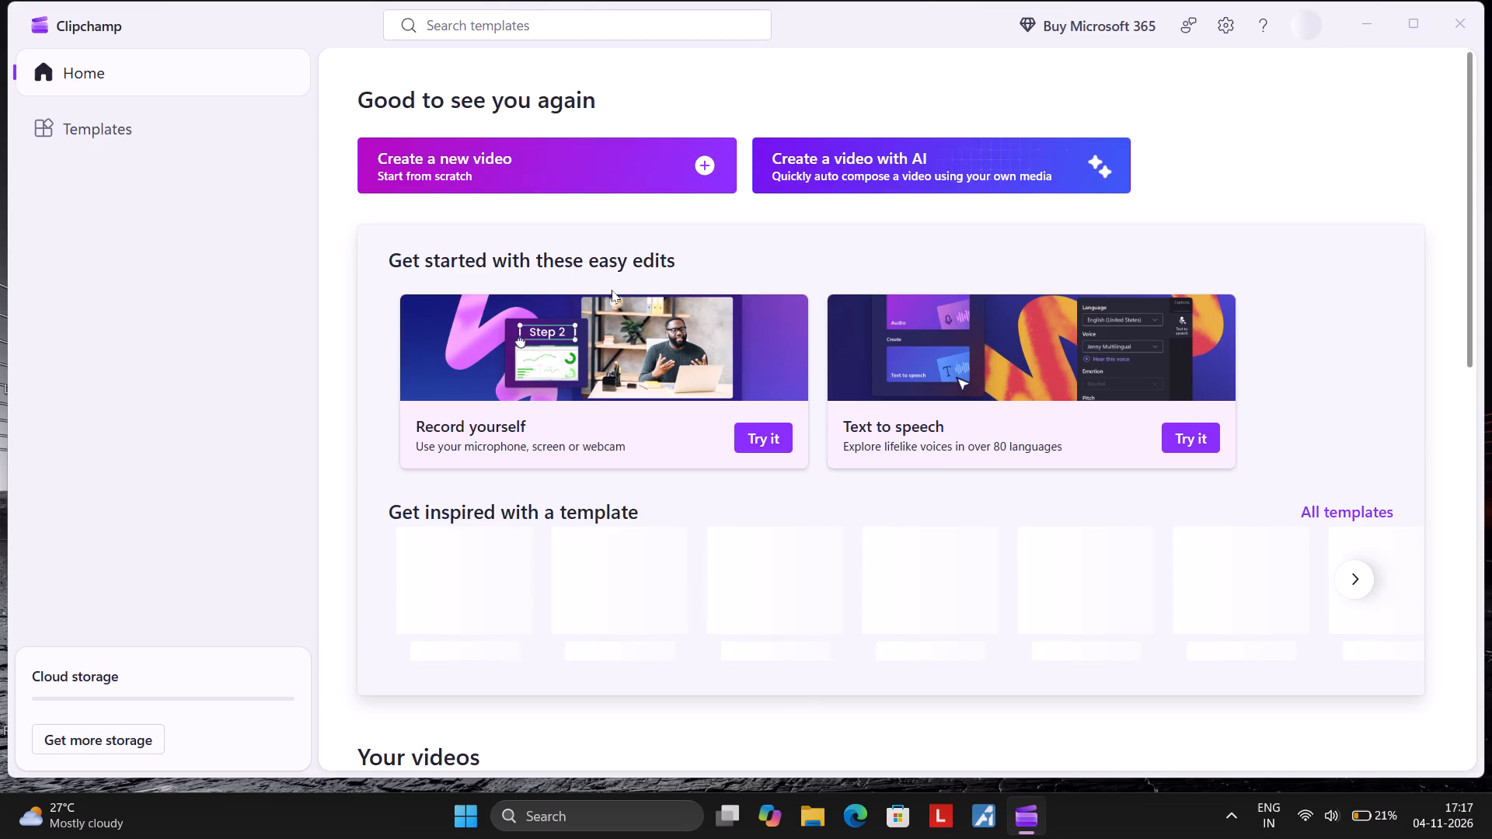
{"action": "left_click", "coordinate": [705, 158]}
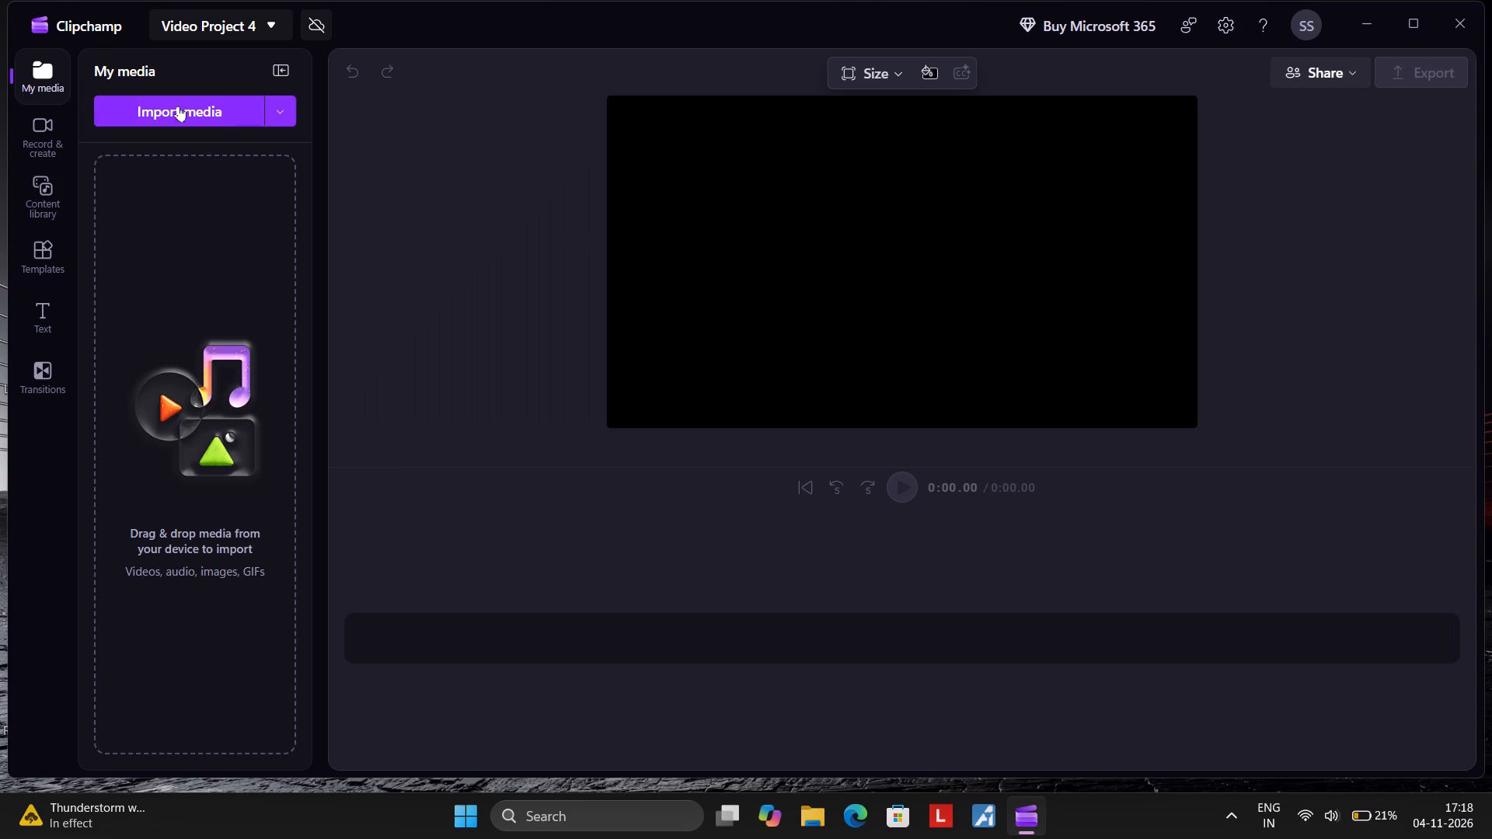
Import c1.mp4, c2.mp4 and c3.mp4 from the Mobile Devices folder in Downloads into the project media.
{"action": "left_click", "coordinate": [152, 102]}
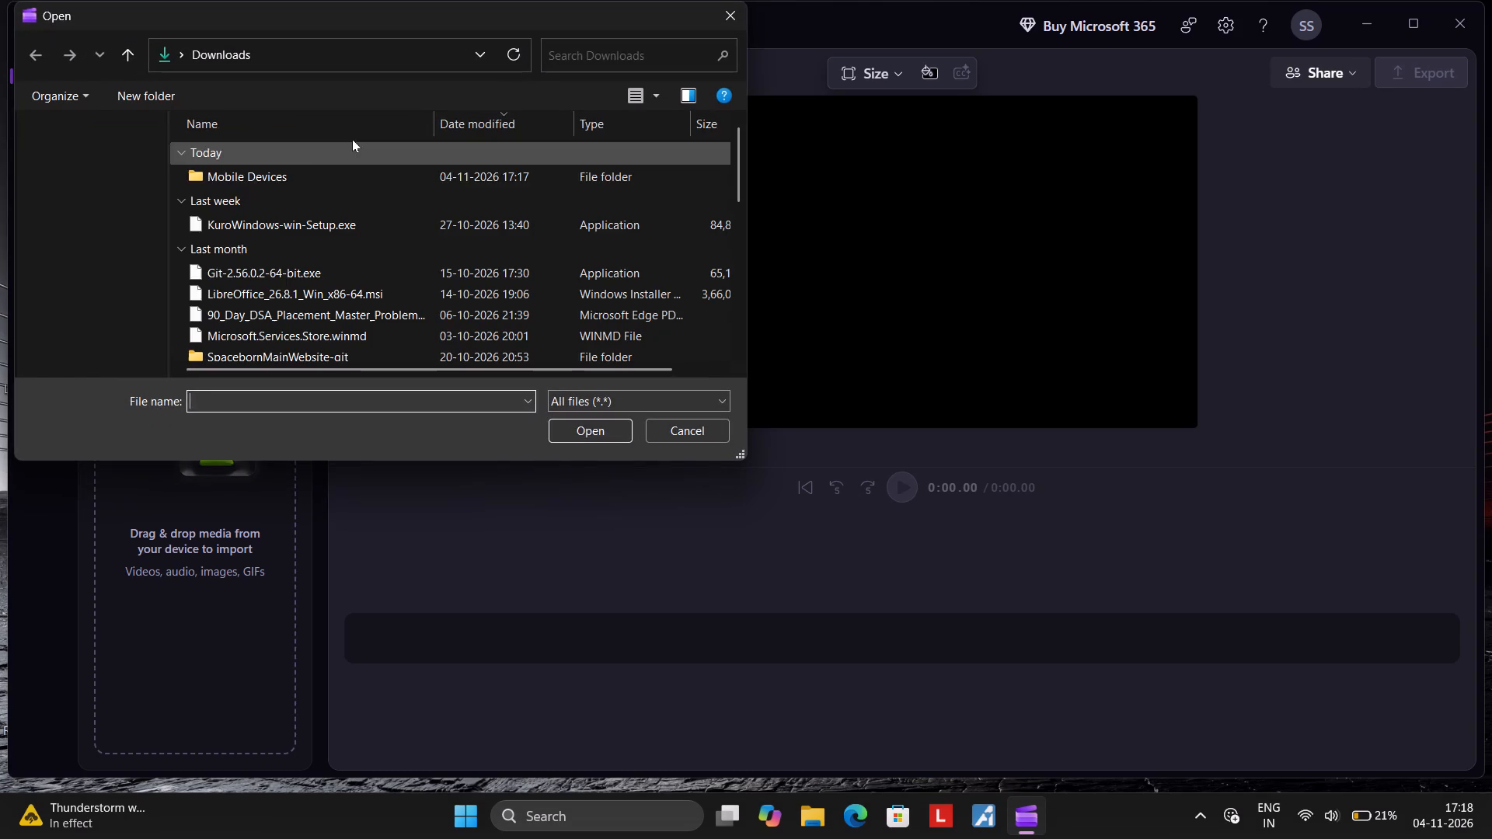
{"action": "double_click", "coordinate": [313, 179]}
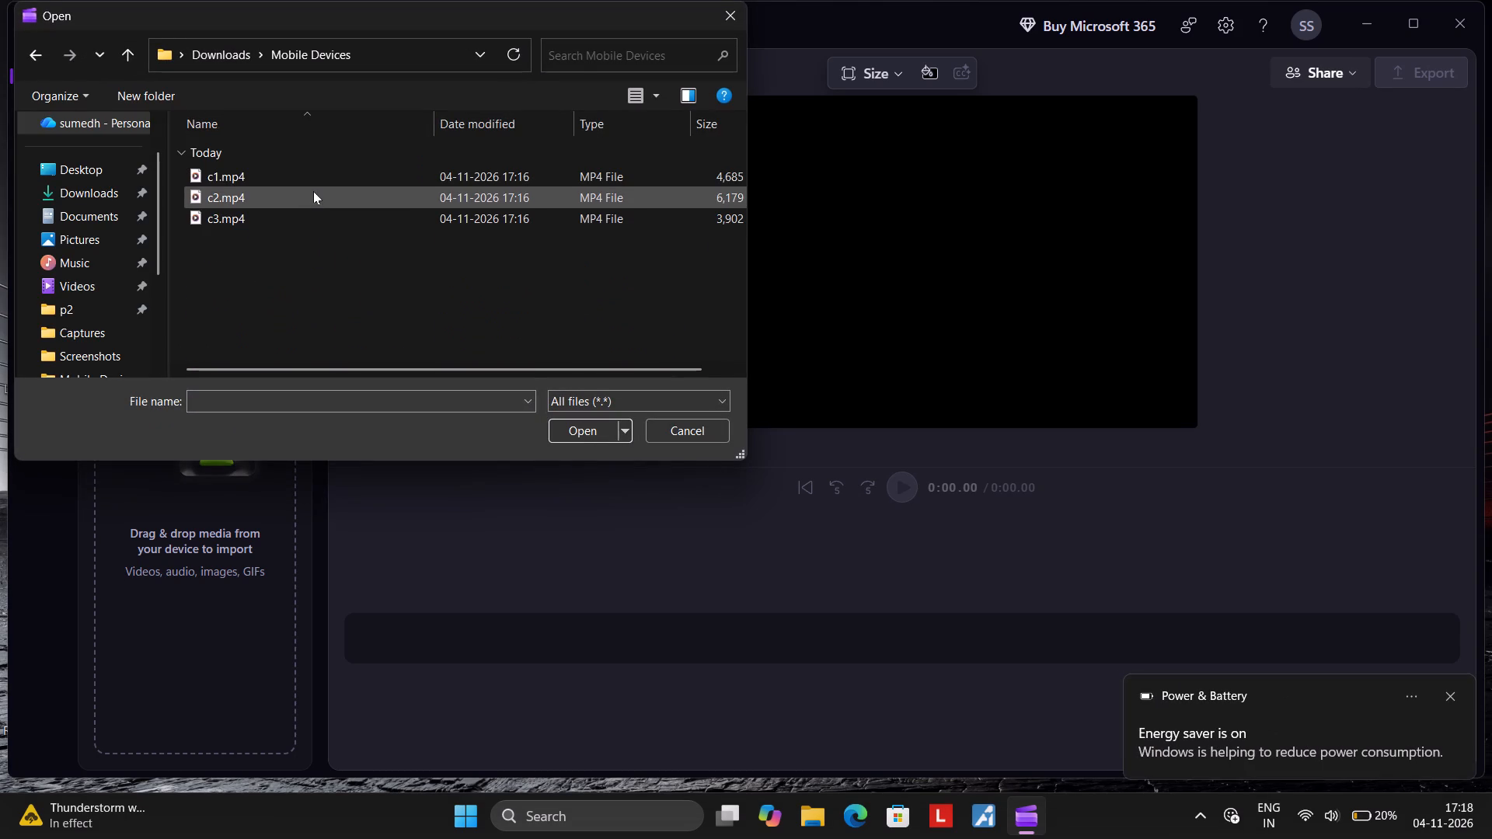
{"action": "left_click_drag", "start_coordinate": [338, 180], "coordinate": [343, 230], "text": "ctrl"}
{"action": "left_click", "coordinate": [583, 423]}
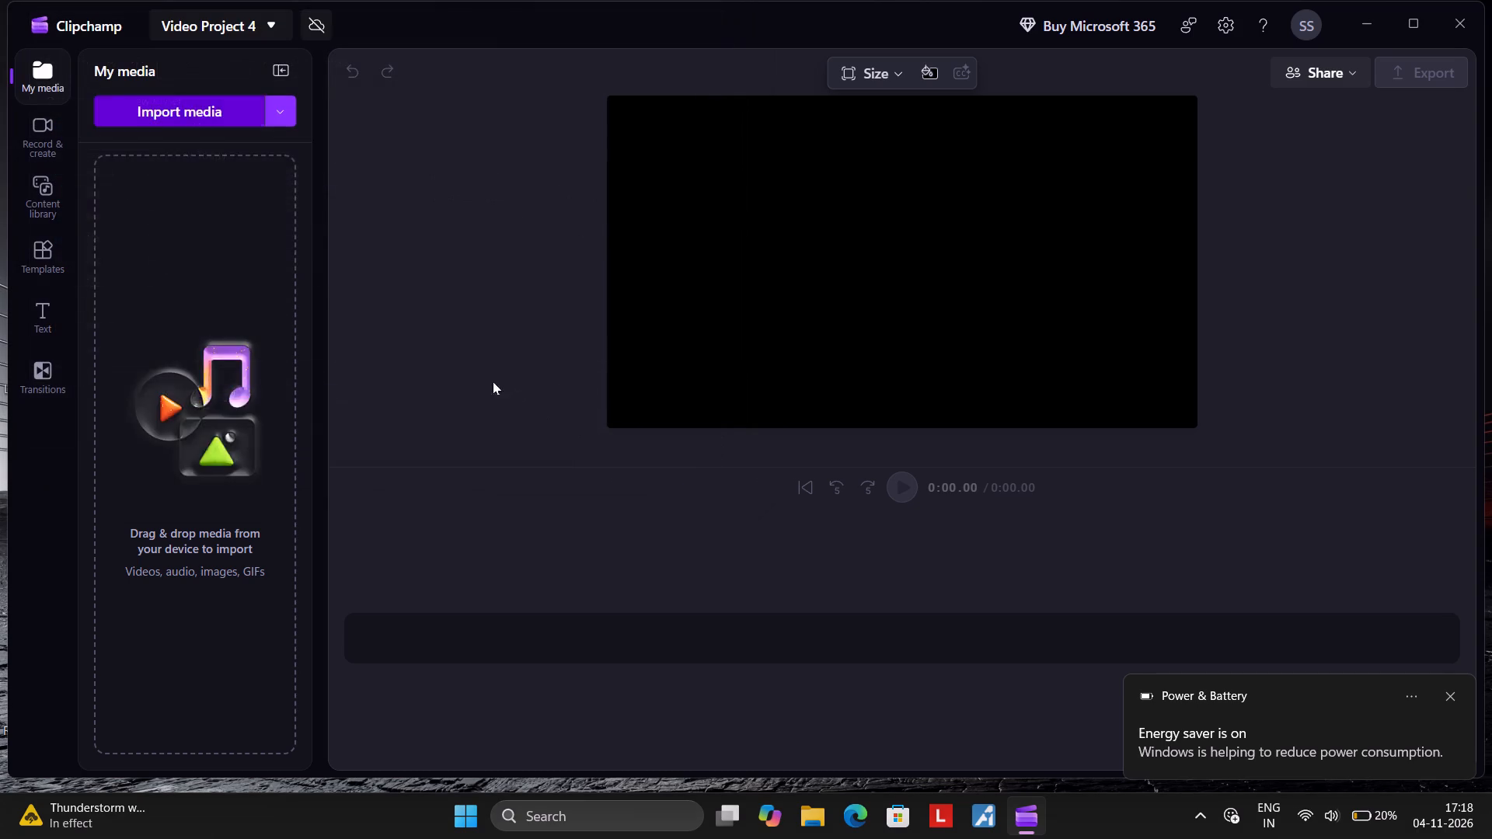
Import the images logo2.jpeg and logo.jpeg from the Downloads folder into the project media.
{"action": "left_click", "coordinate": [215, 104]}
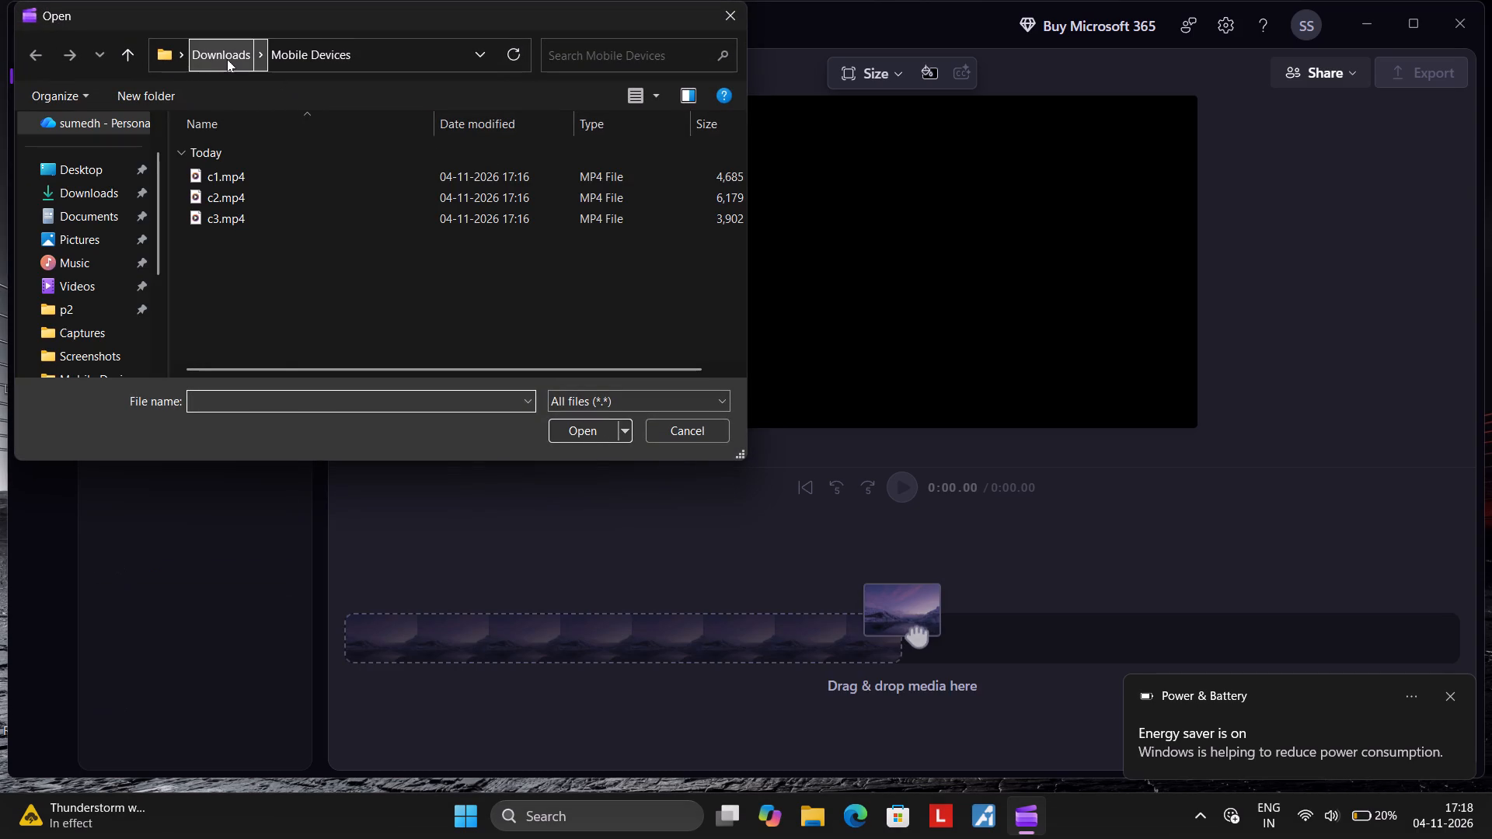
{"action": "left_click", "coordinate": [223, 58]}
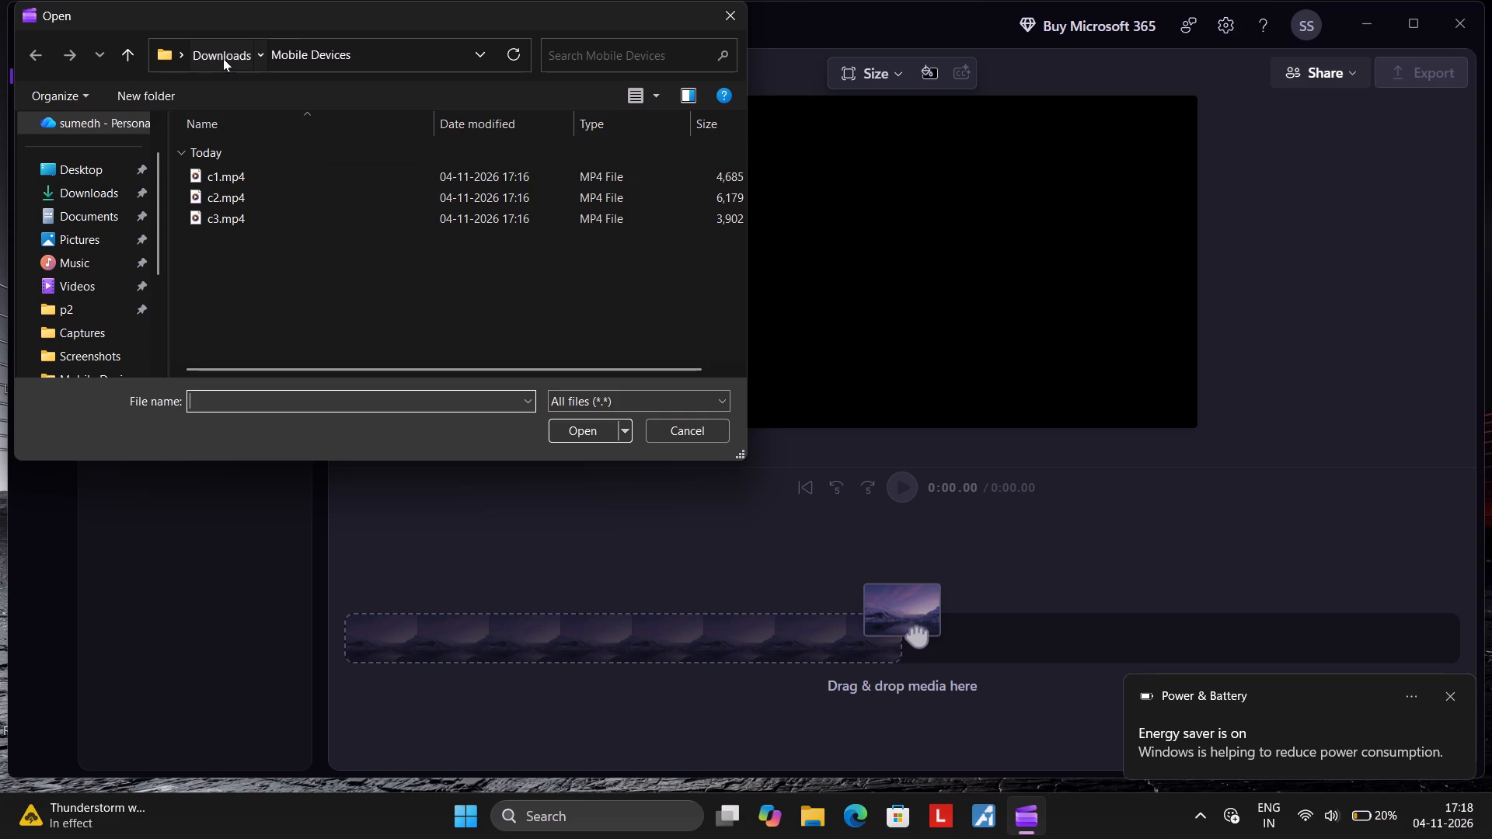
{"action": "scroll", "coordinate": [392, 239], "scroll_direction": "down", "scroll_amount": 2}
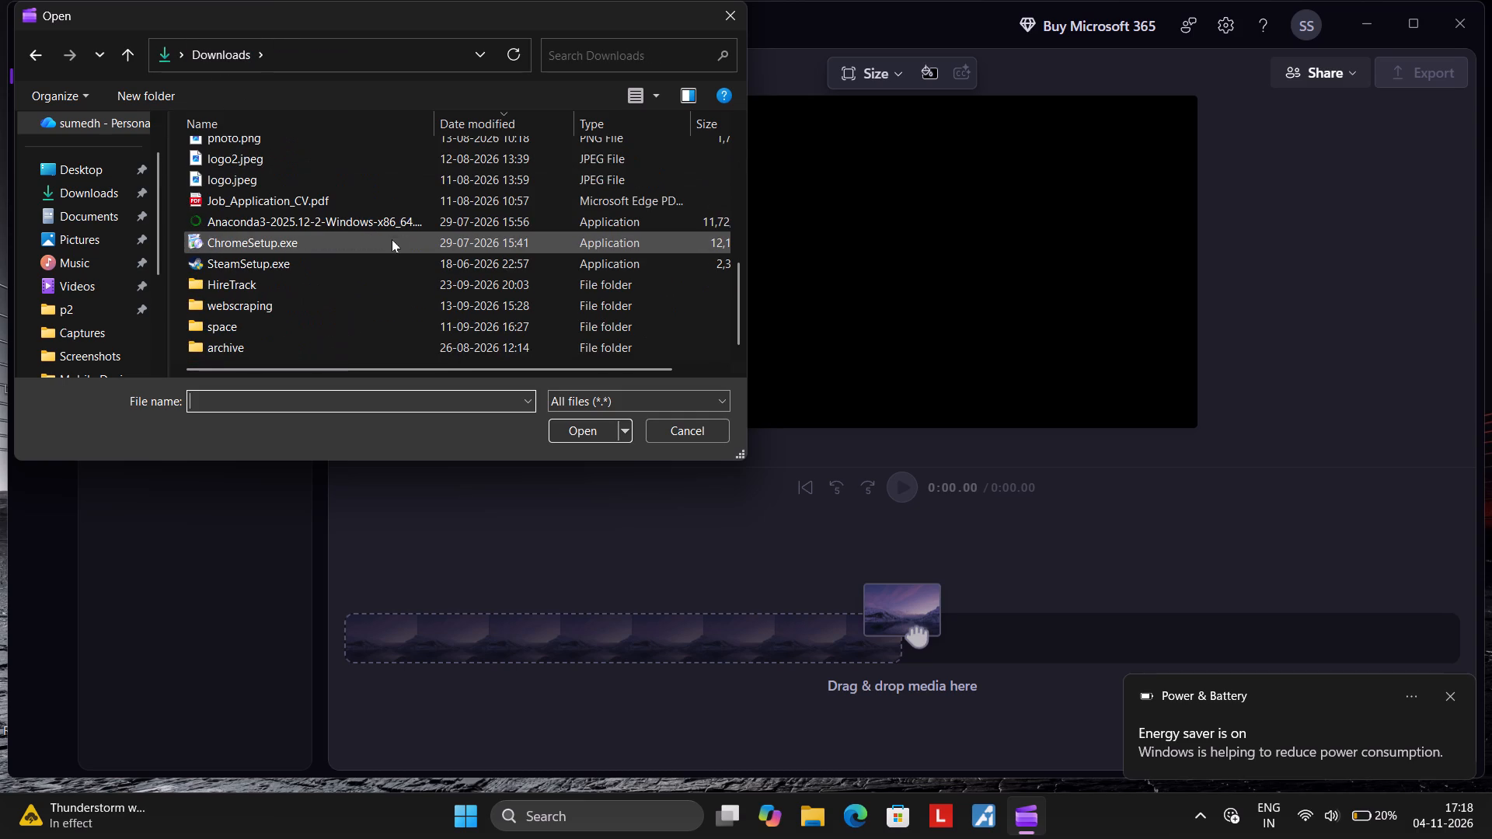
{"action": "scroll", "coordinate": [392, 239], "scroll_direction": "down", "scroll_amount": 1}
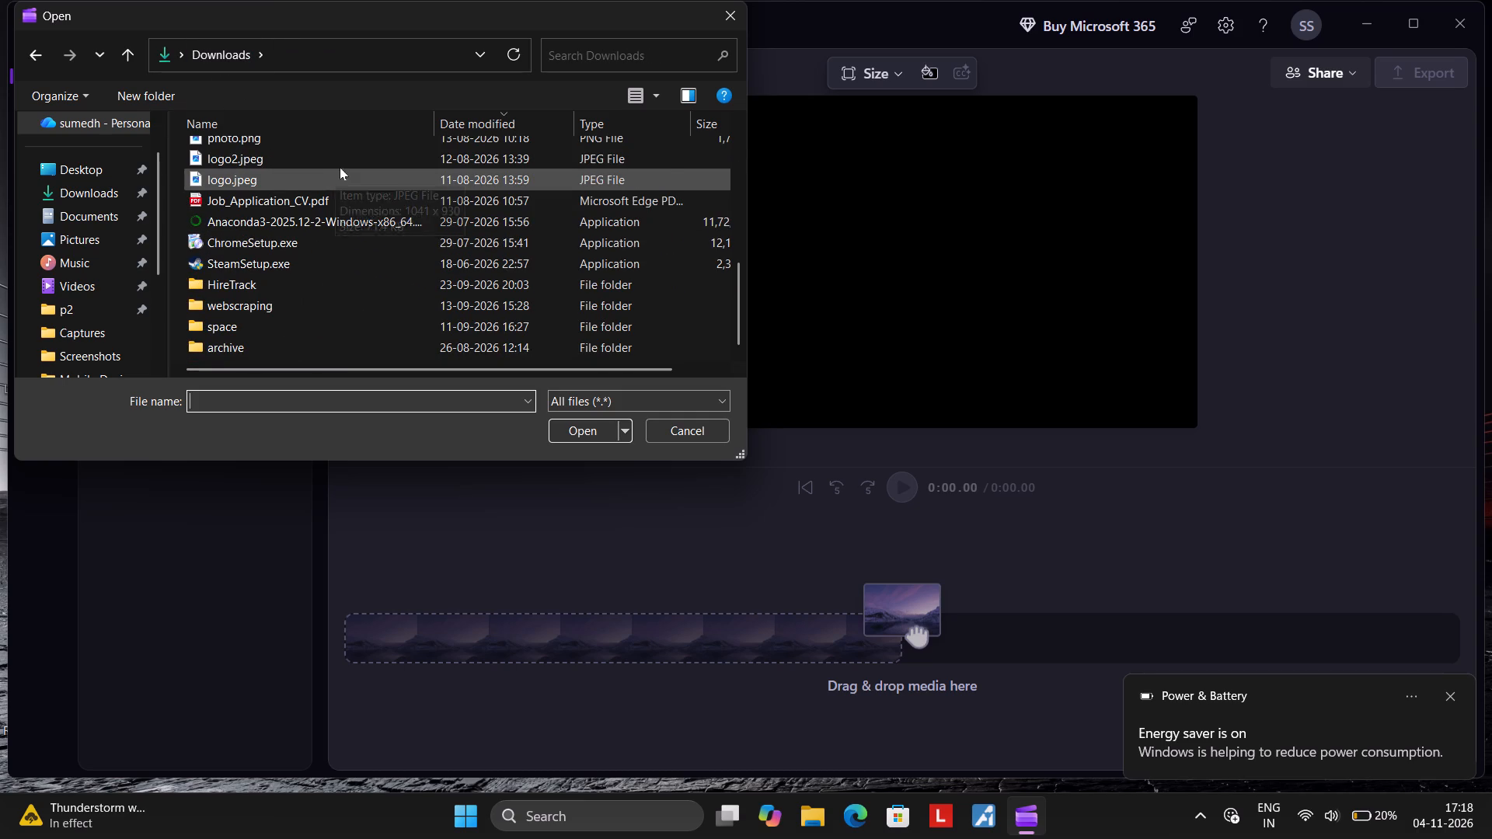
{"action": "left_click", "coordinate": [341, 161], "text": "ctrl"}
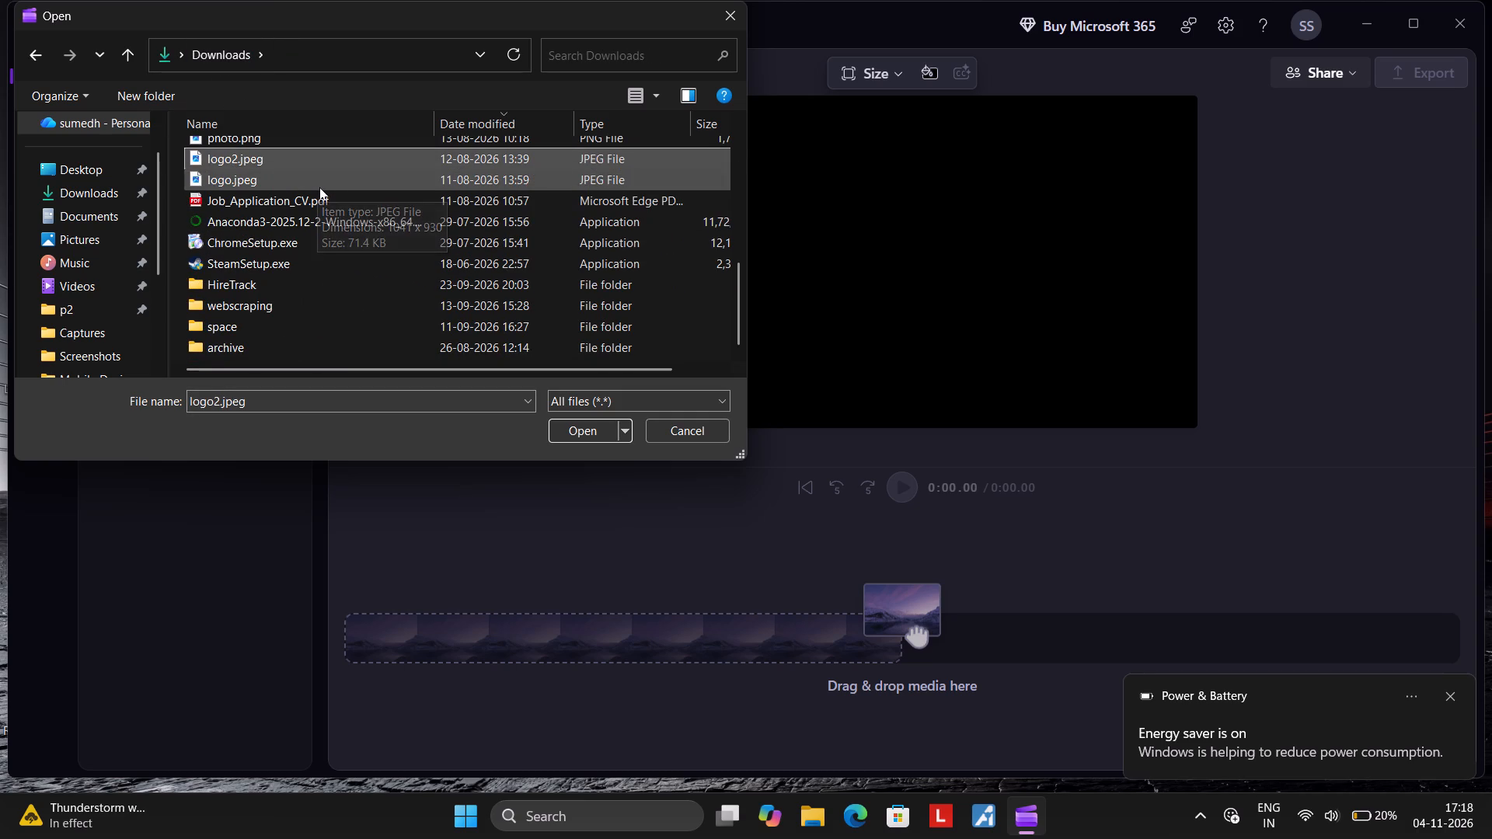
{"action": "left_click", "coordinate": [319, 187], "text": "ctrl"}
{"action": "left_click", "coordinate": [573, 425]}
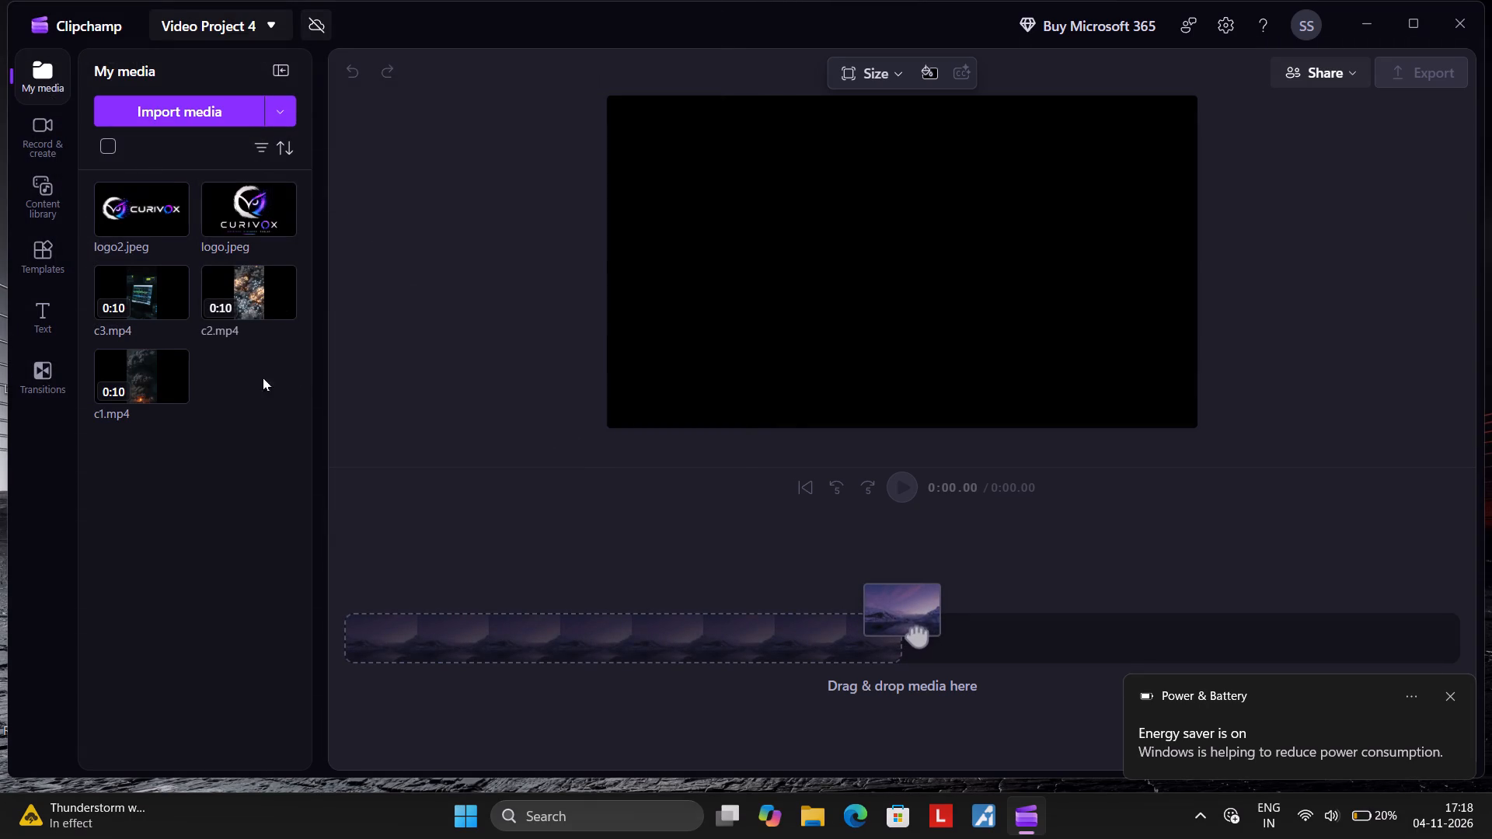
Add the clips c1.mp4, c2.mp4 and c3.mp4 to the timeline in that order.
{"action": "left_click", "coordinate": [183, 381]}
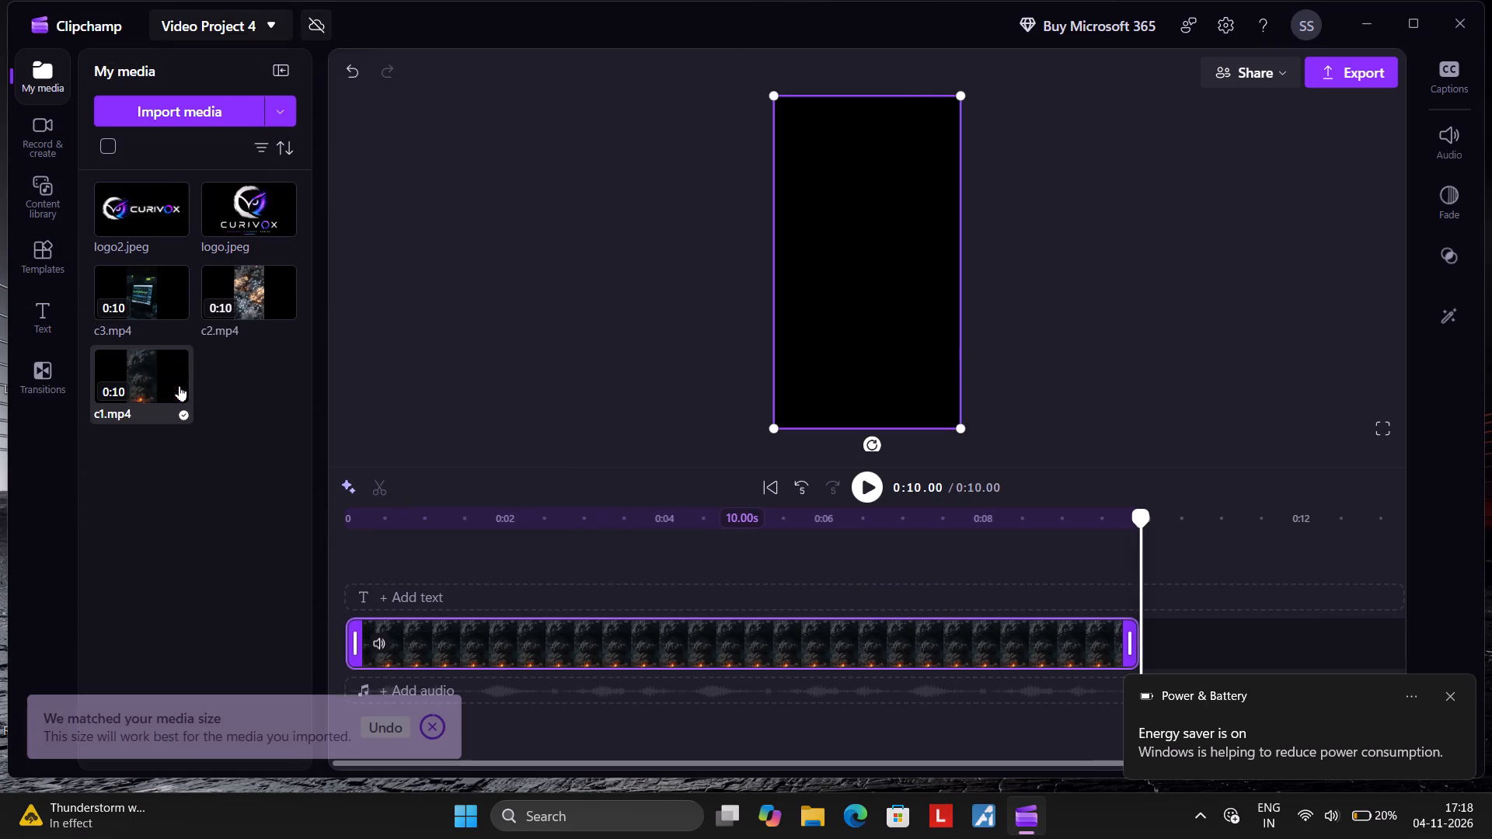
{"action": "left_click", "coordinate": [283, 307]}
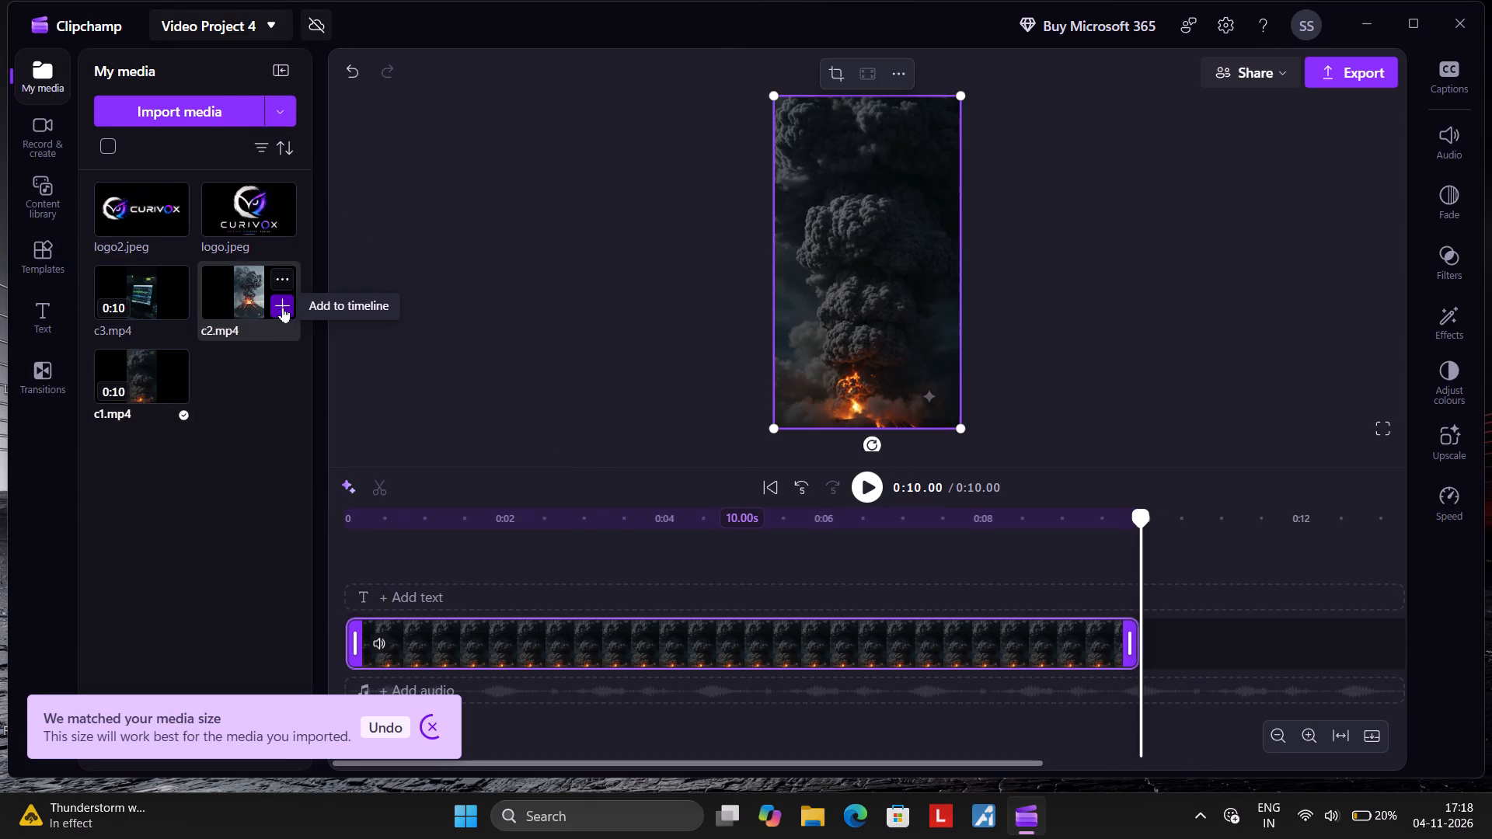
{"action": "left_click", "coordinate": [177, 305]}
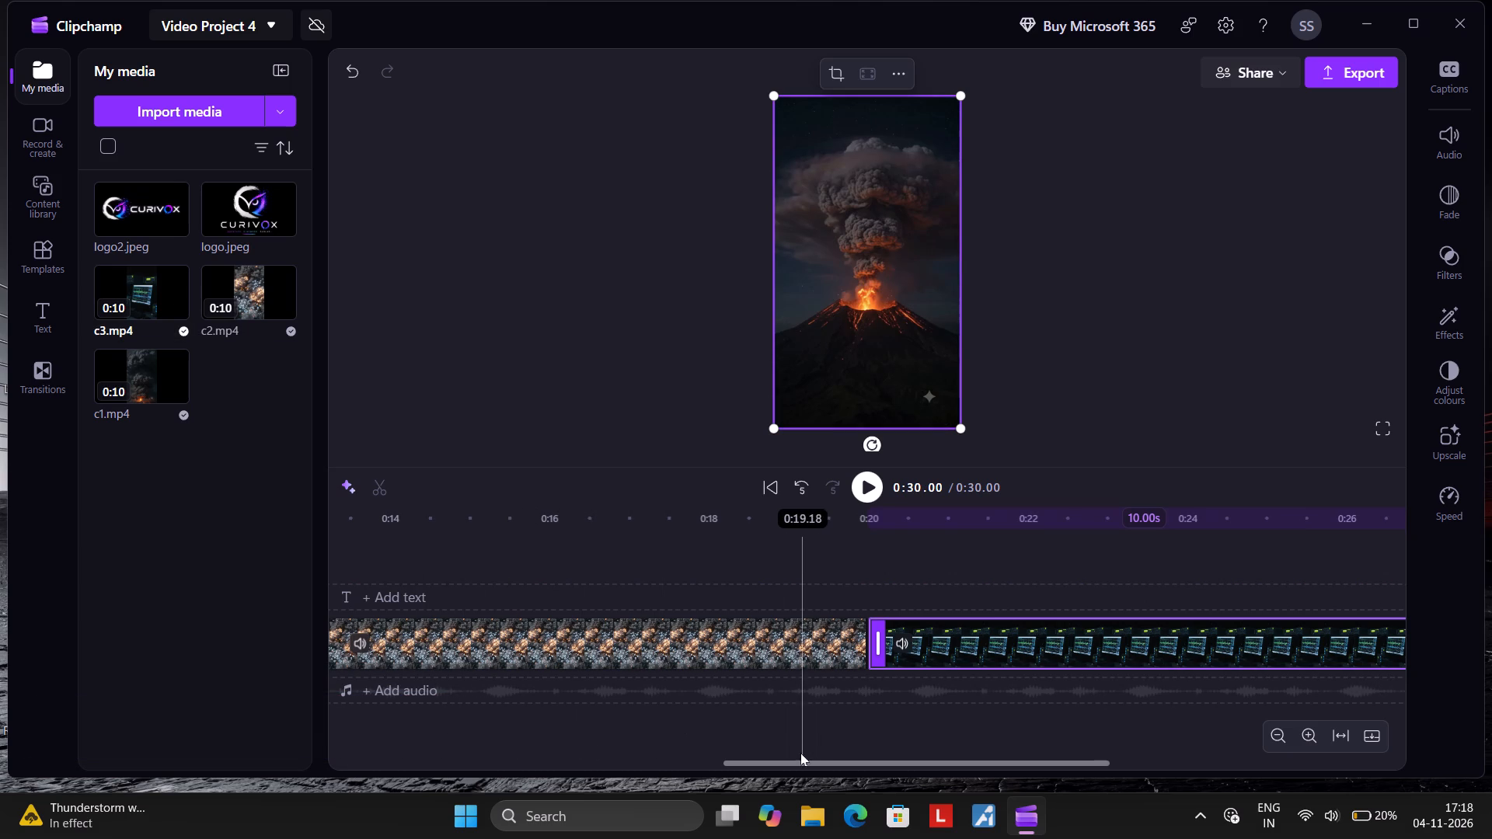
Start generating AI autocaptions for the three clips on the timeline.
{"action": "left_click_drag", "start_coordinate": [799, 764], "coordinate": [191, 714]}
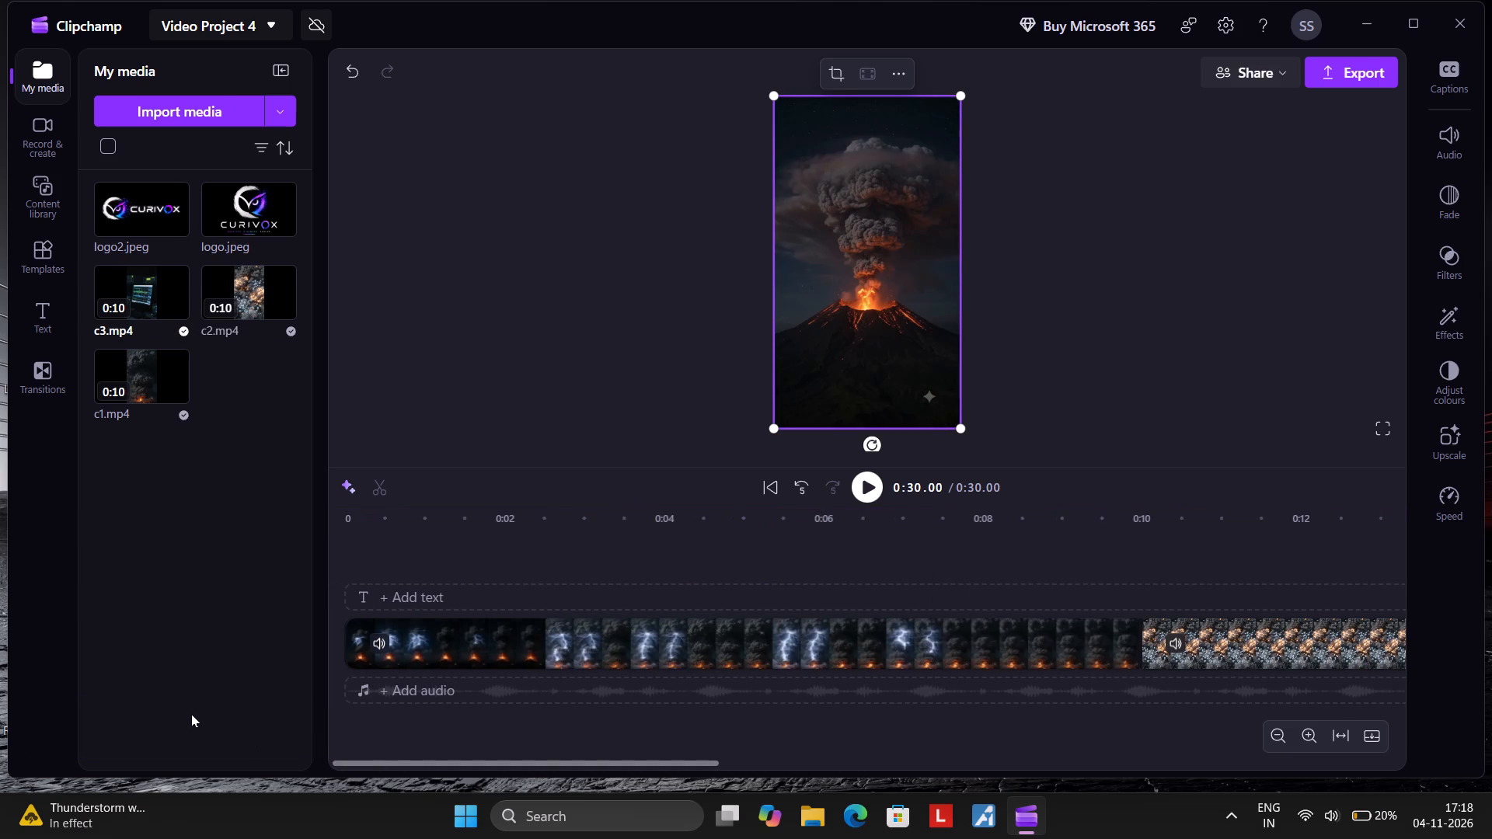
{"action": "left_click", "coordinate": [1283, 734]}
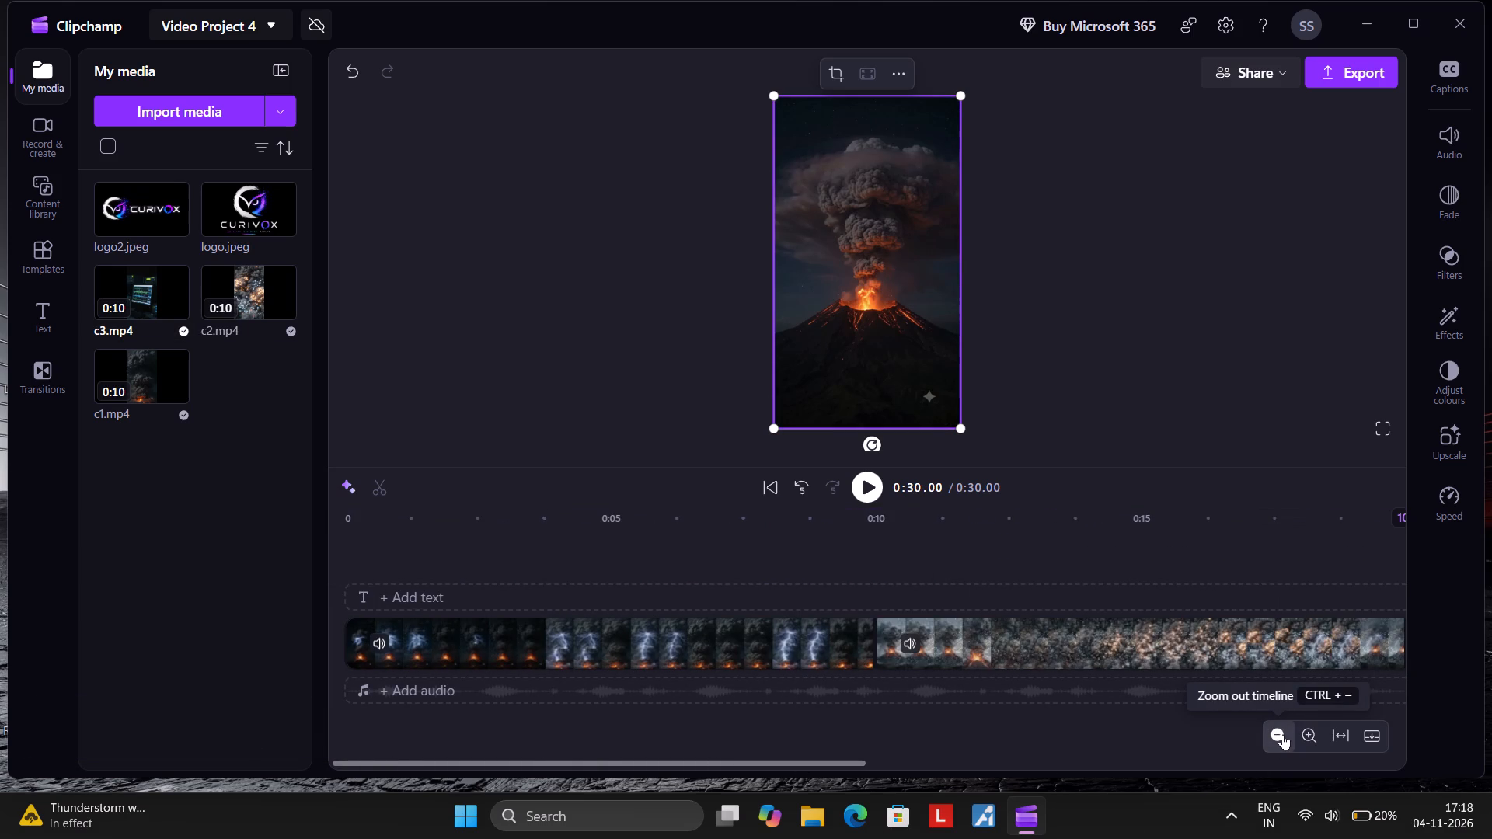
{"action": "left_click", "coordinate": [1283, 734]}
{"action": "left_click", "coordinate": [1283, 734]}
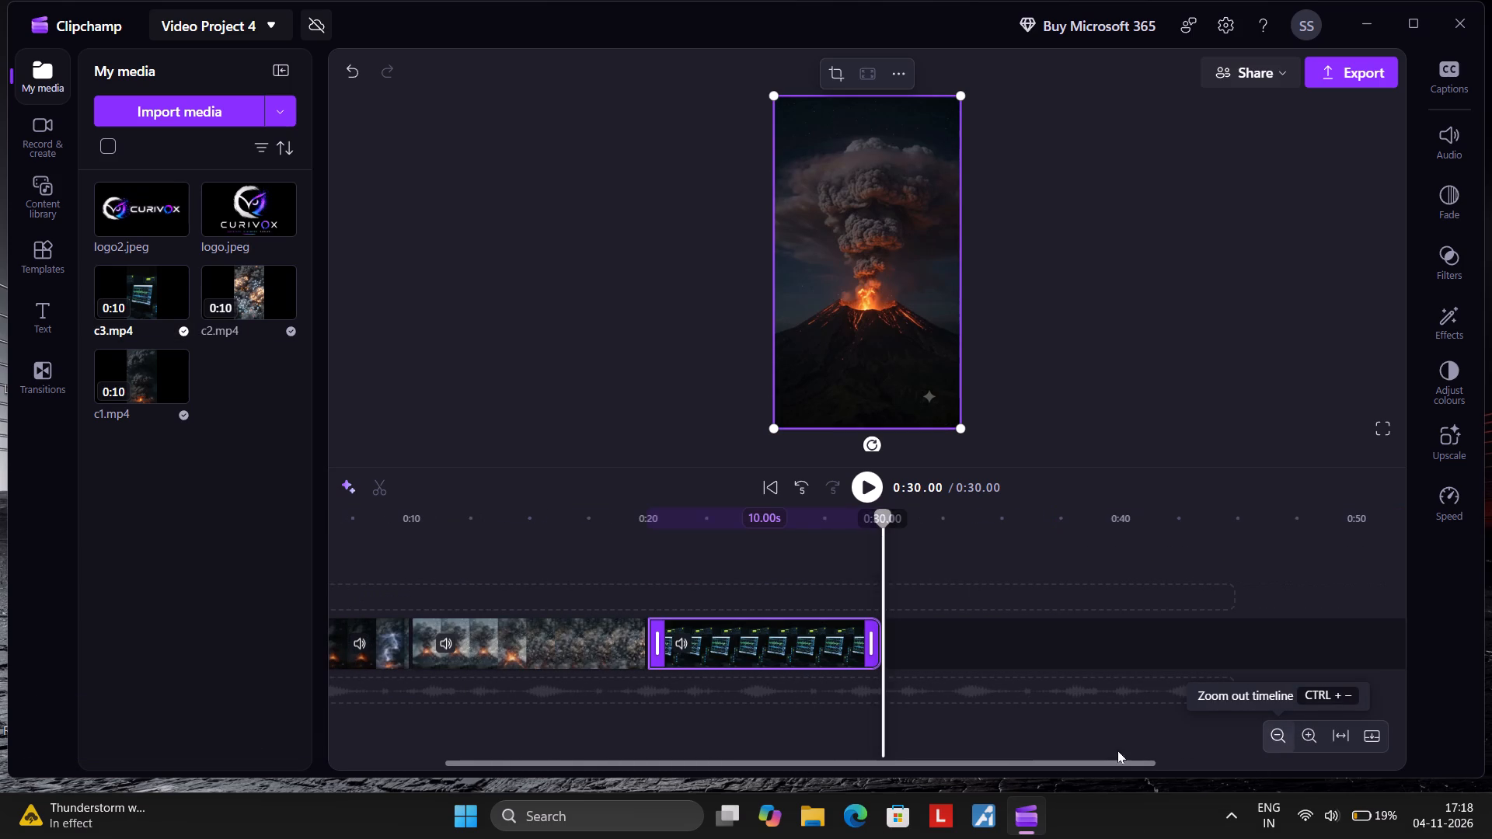
{"action": "left_click_drag", "start_coordinate": [1009, 765], "coordinate": [513, 785]}
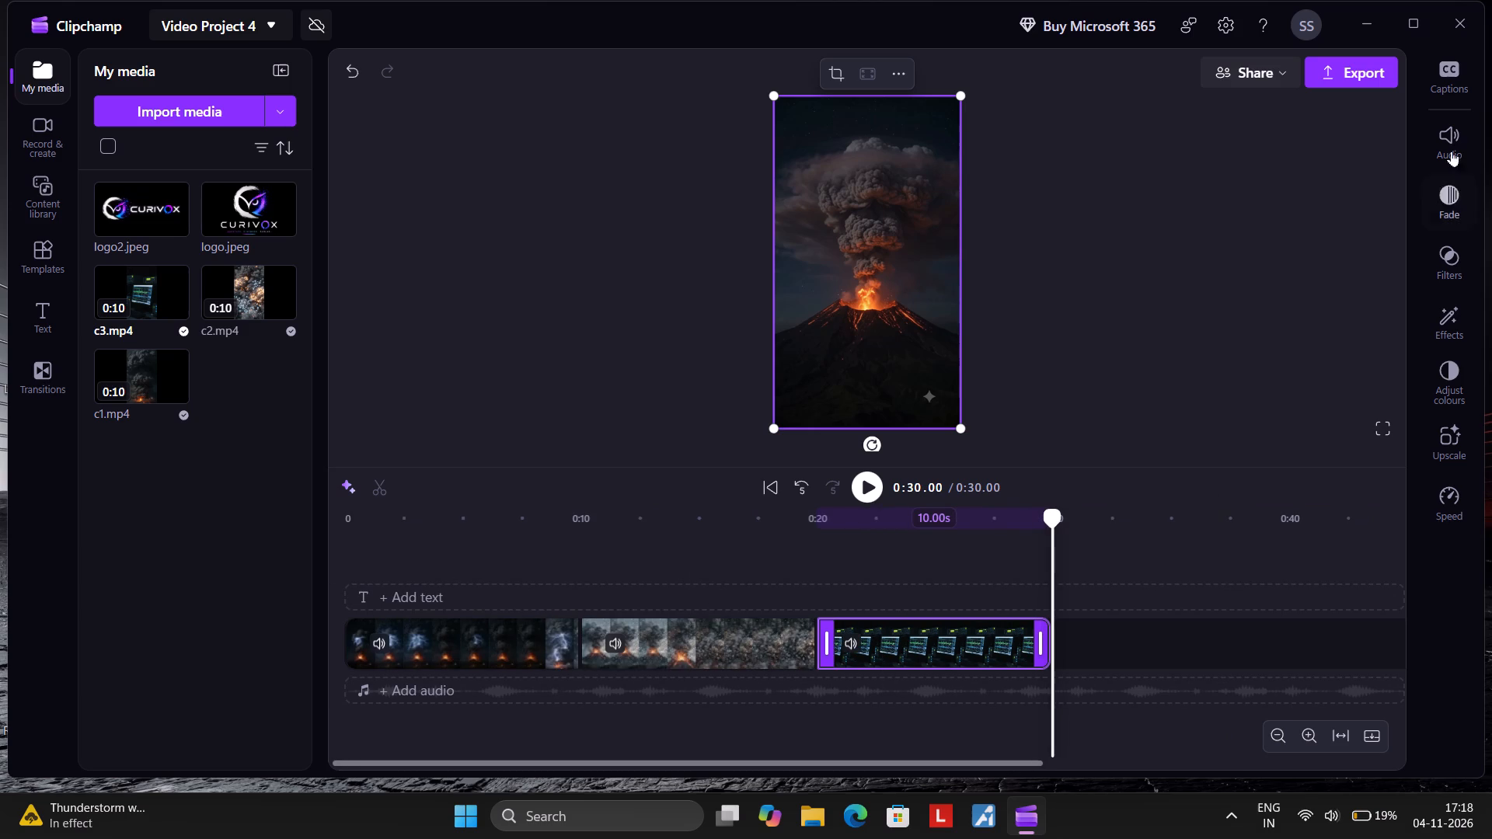
{"action": "left_click", "coordinate": [1456, 58]}
{"action": "left_click", "coordinate": [1309, 363]}
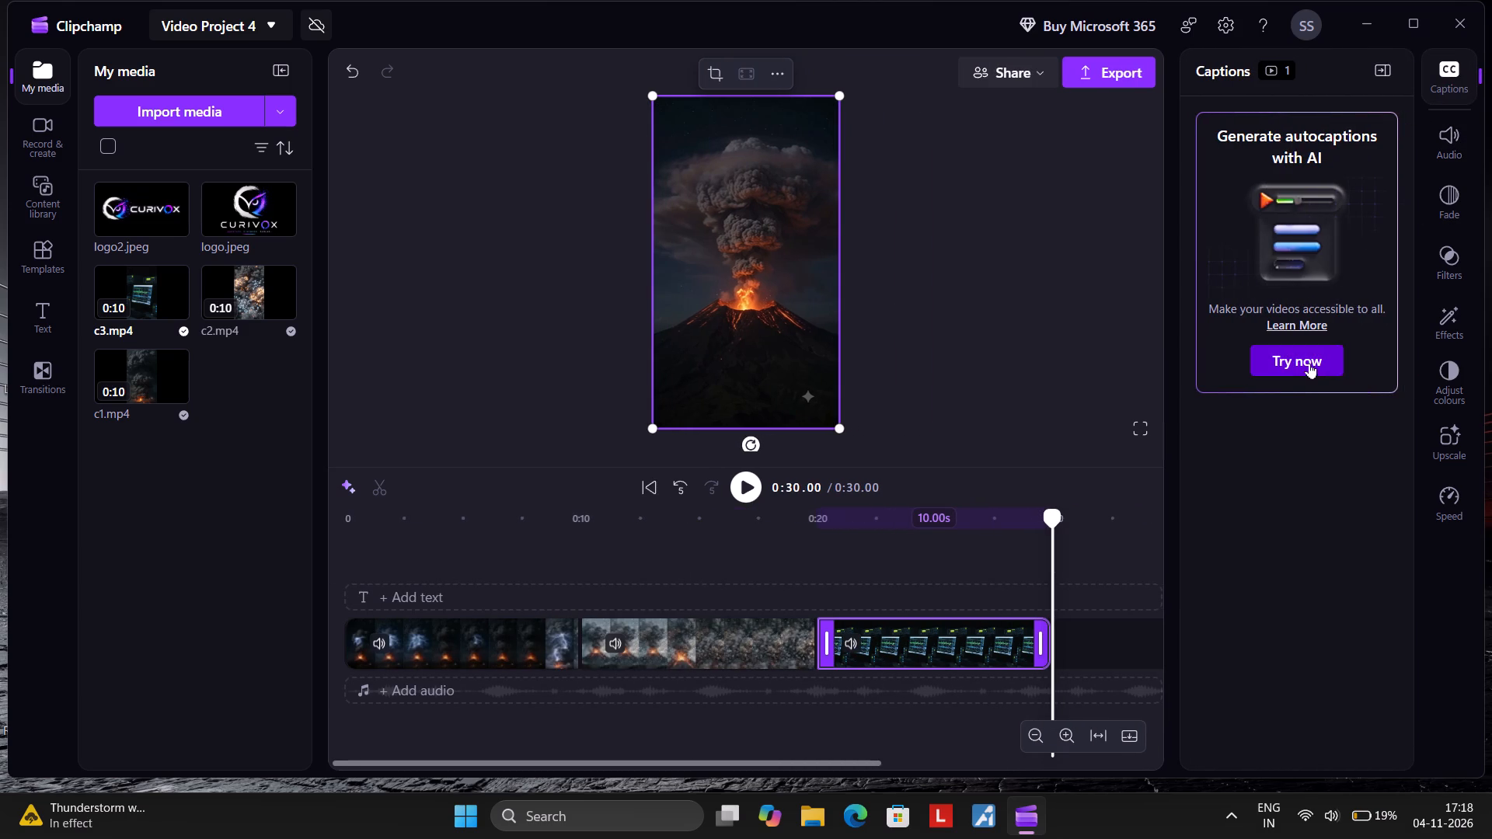
{"action": "left_click", "coordinate": [822, 524]}
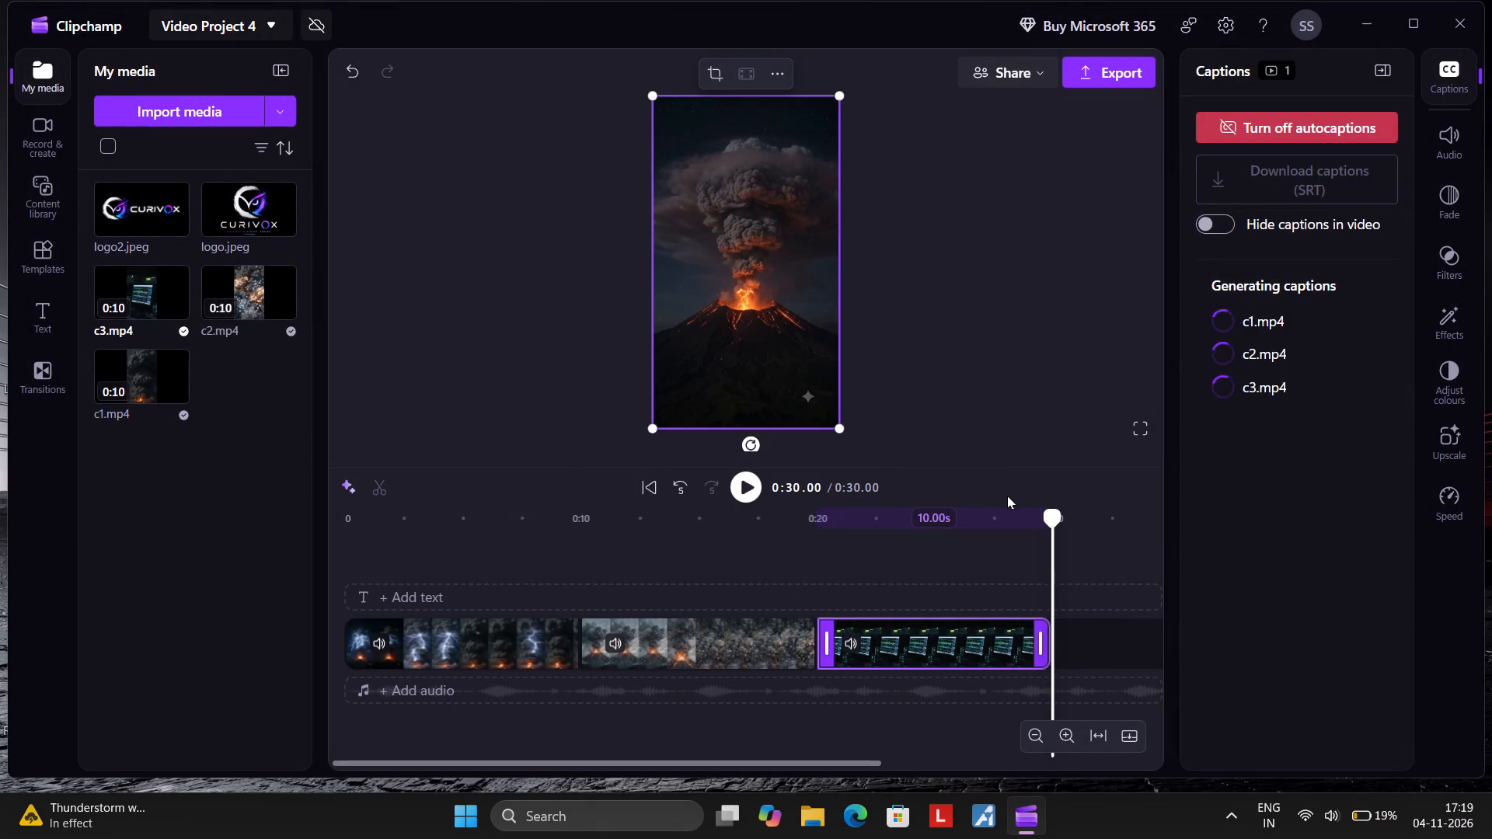
Add a Beams transition between c1.mp4 and c2.mp4 on the timeline.
{"action": "left_click_drag", "start_coordinate": [1054, 518], "coordinate": [378, 468]}
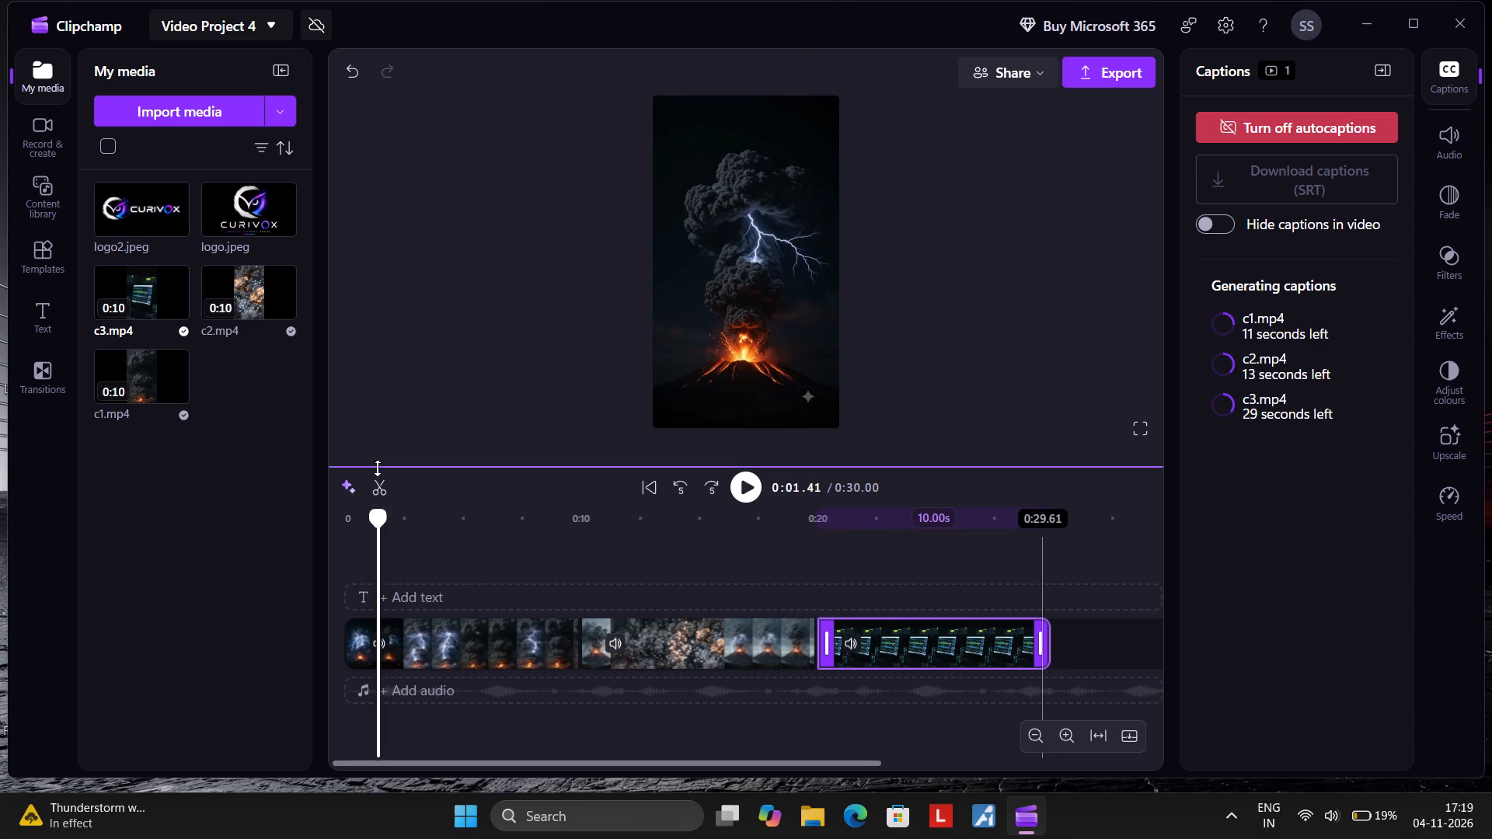
{"action": "left_click_drag", "start_coordinate": [378, 520], "coordinate": [252, 527]}
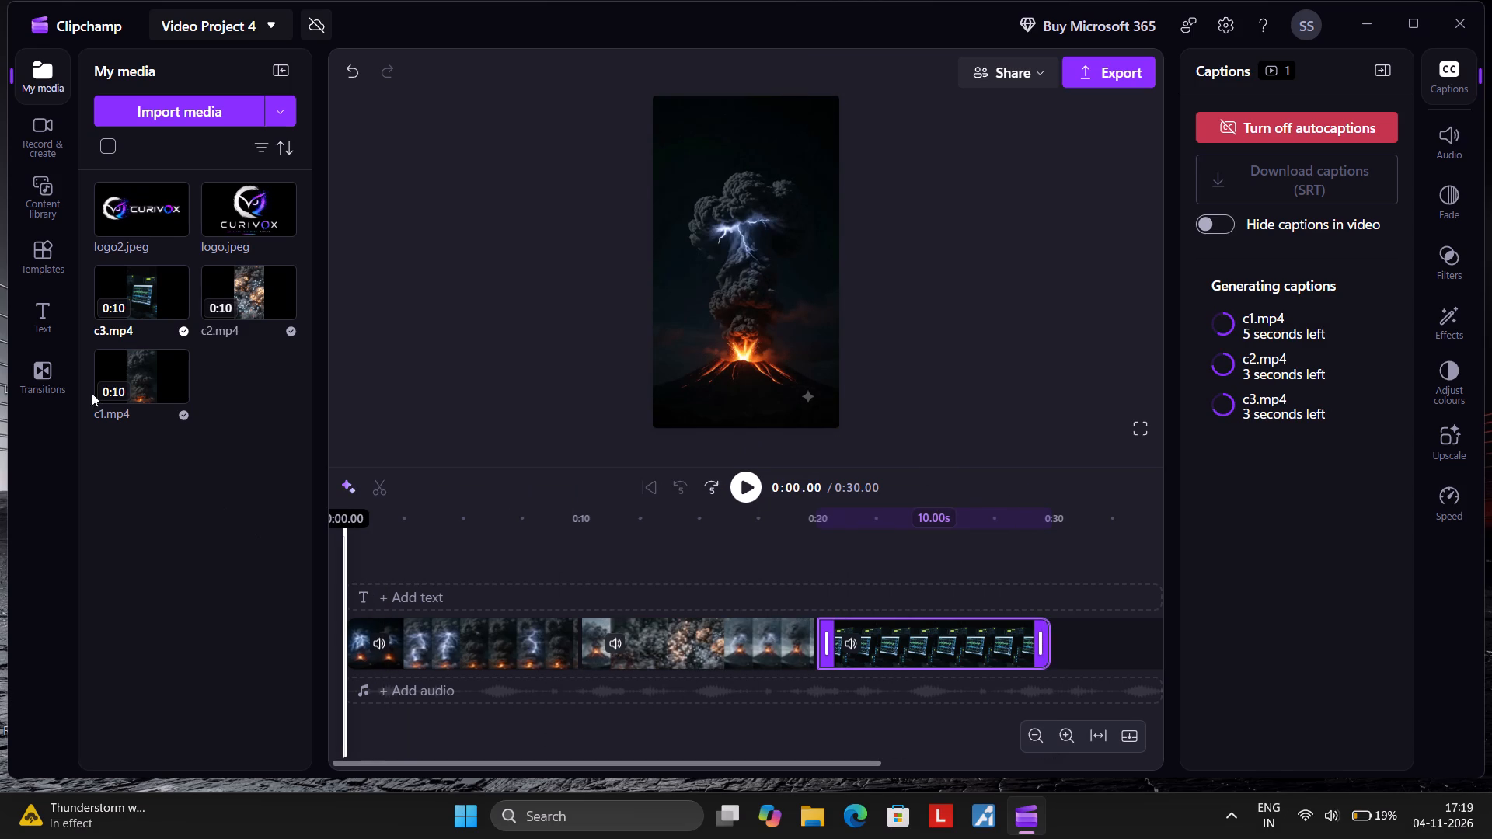
{"action": "left_click", "coordinate": [33, 375]}
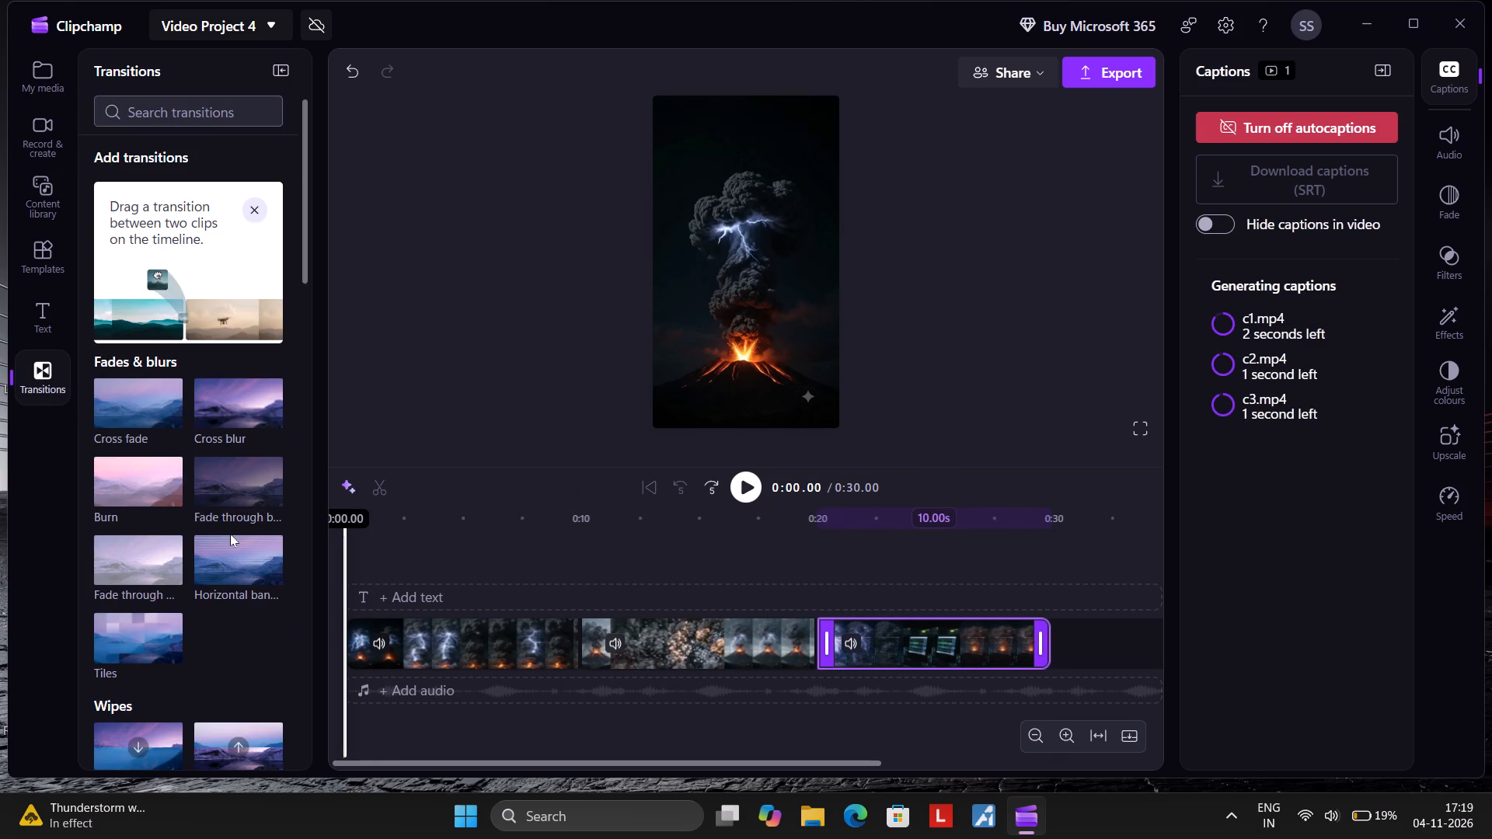
{"action": "scroll", "coordinate": [230, 534], "scroll_direction": "down", "scroll_amount": 2}
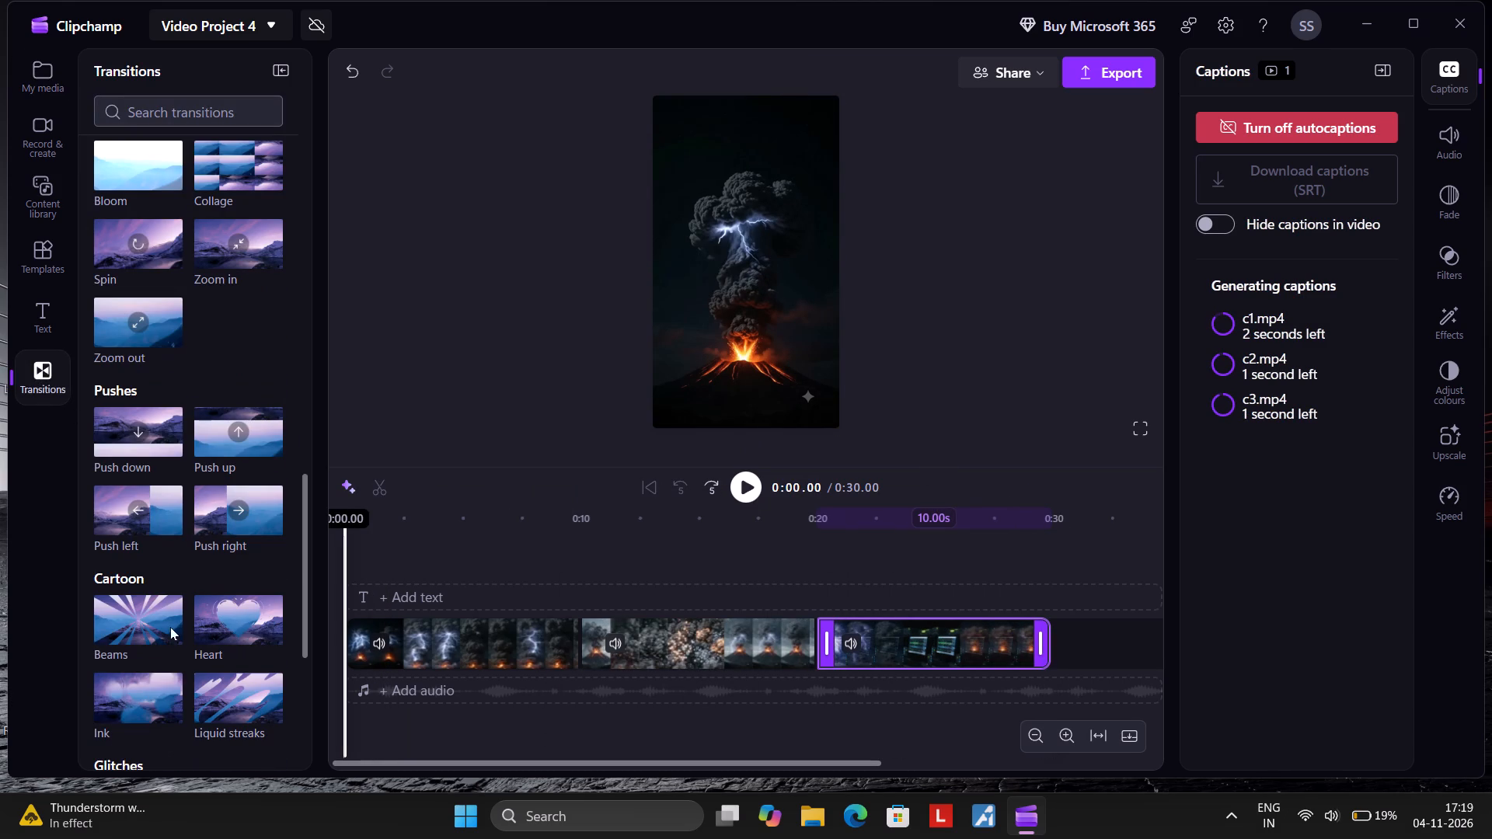
{"action": "left_click_drag", "start_coordinate": [132, 625], "coordinate": [567, 656]}
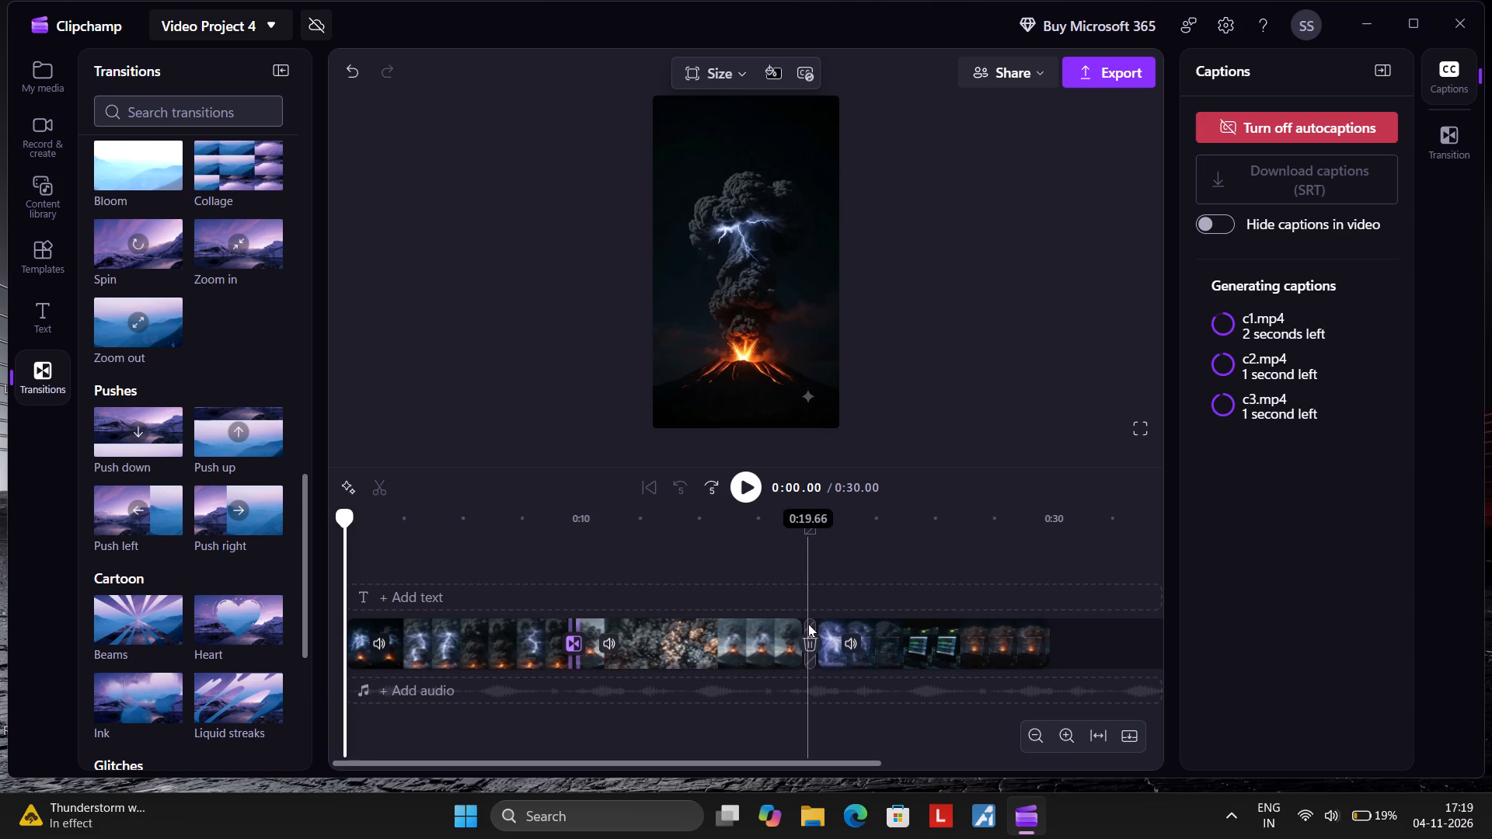
Close the gap before c3.mp4 and add a Liquid streaks transition between c2.mp4 and c3.mp4.
{"action": "left_click", "coordinate": [808, 640]}
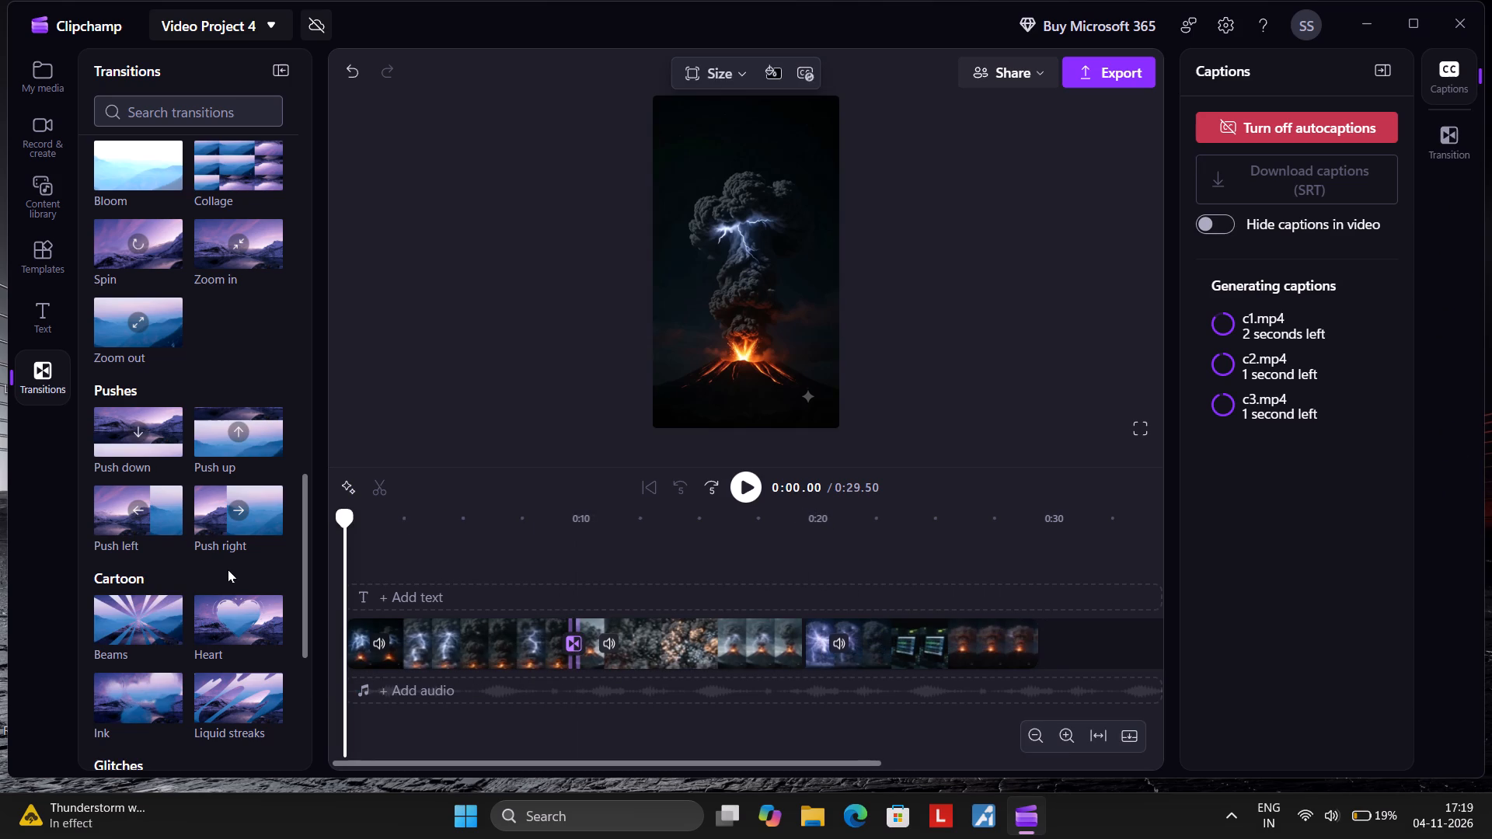
{"action": "scroll", "coordinate": [228, 569], "scroll_direction": "down", "scroll_amount": 2}
{"action": "left_click_drag", "start_coordinate": [262, 319], "coordinate": [685, 671]}
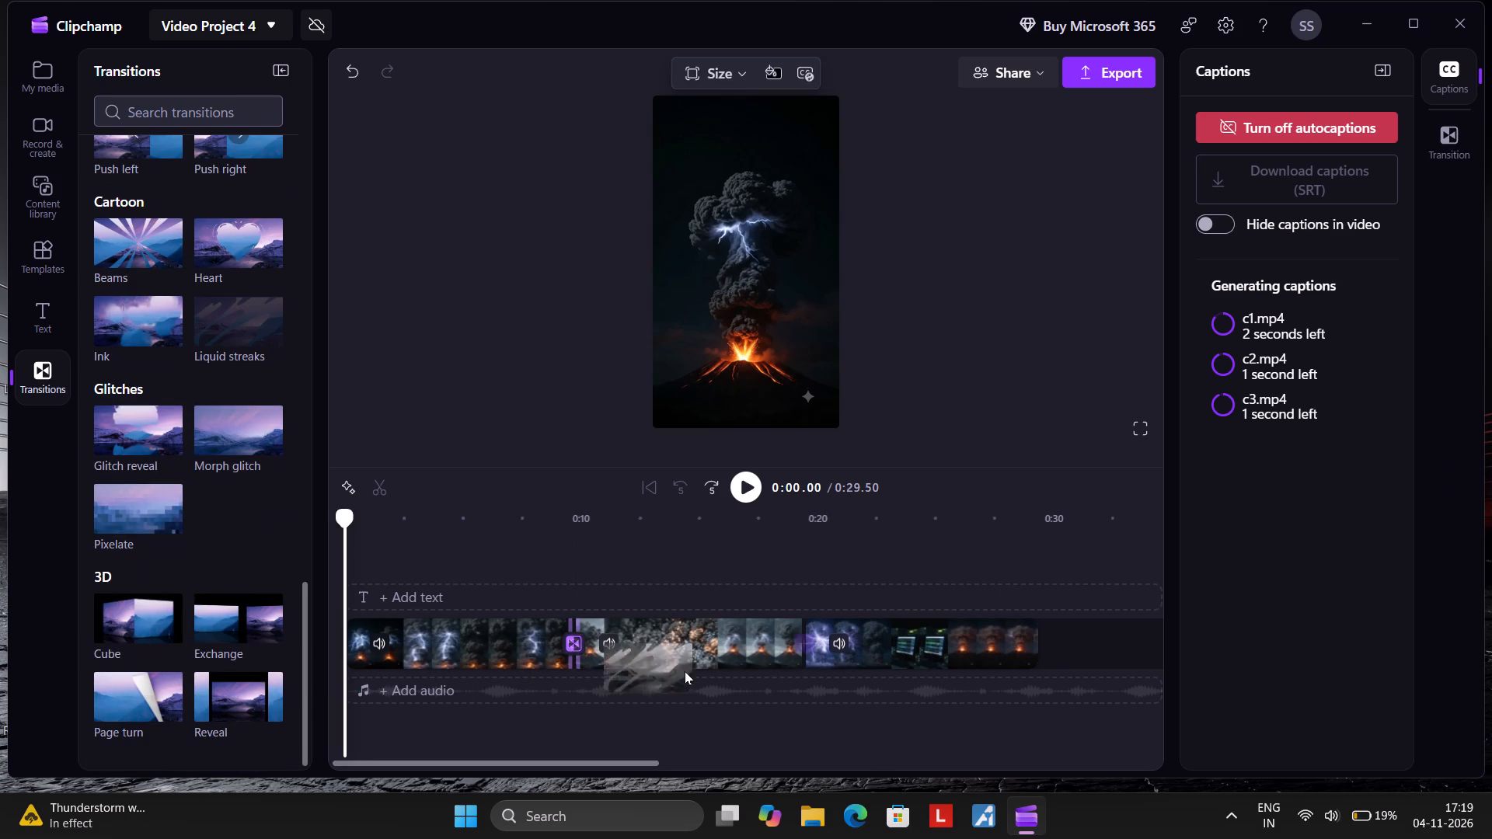
{"action": "left_click_drag", "start_coordinate": [685, 671], "coordinate": [800, 643]}
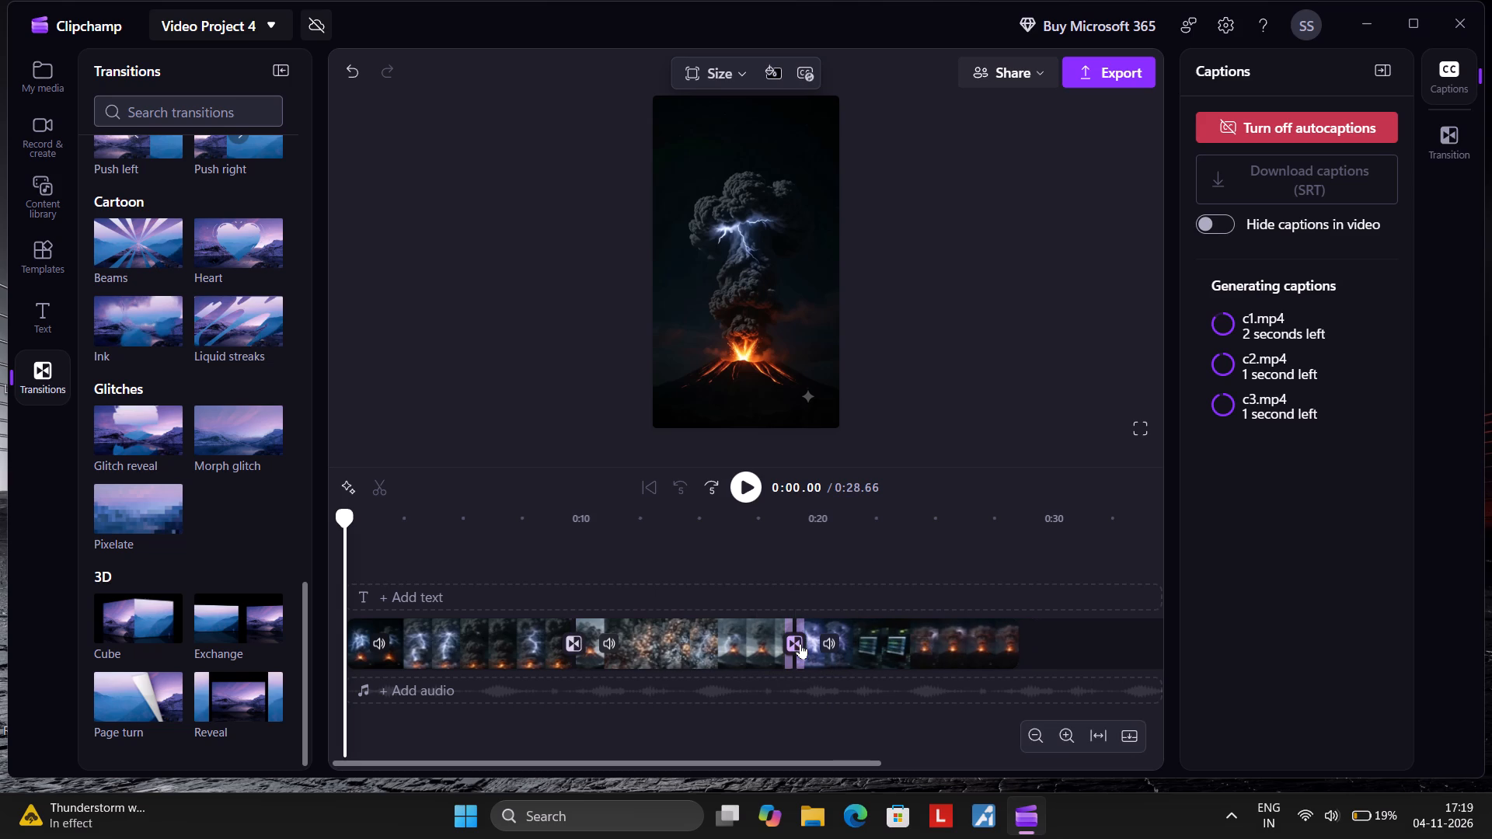
Place logo2.jpeg on a track above the clips from 0:00 and extend it to the end of c3.mp4, 28.66 s long.
{"action": "left_click", "coordinate": [33, 89]}
{"action": "left_click_drag", "start_coordinate": [153, 202], "coordinate": [400, 591]}
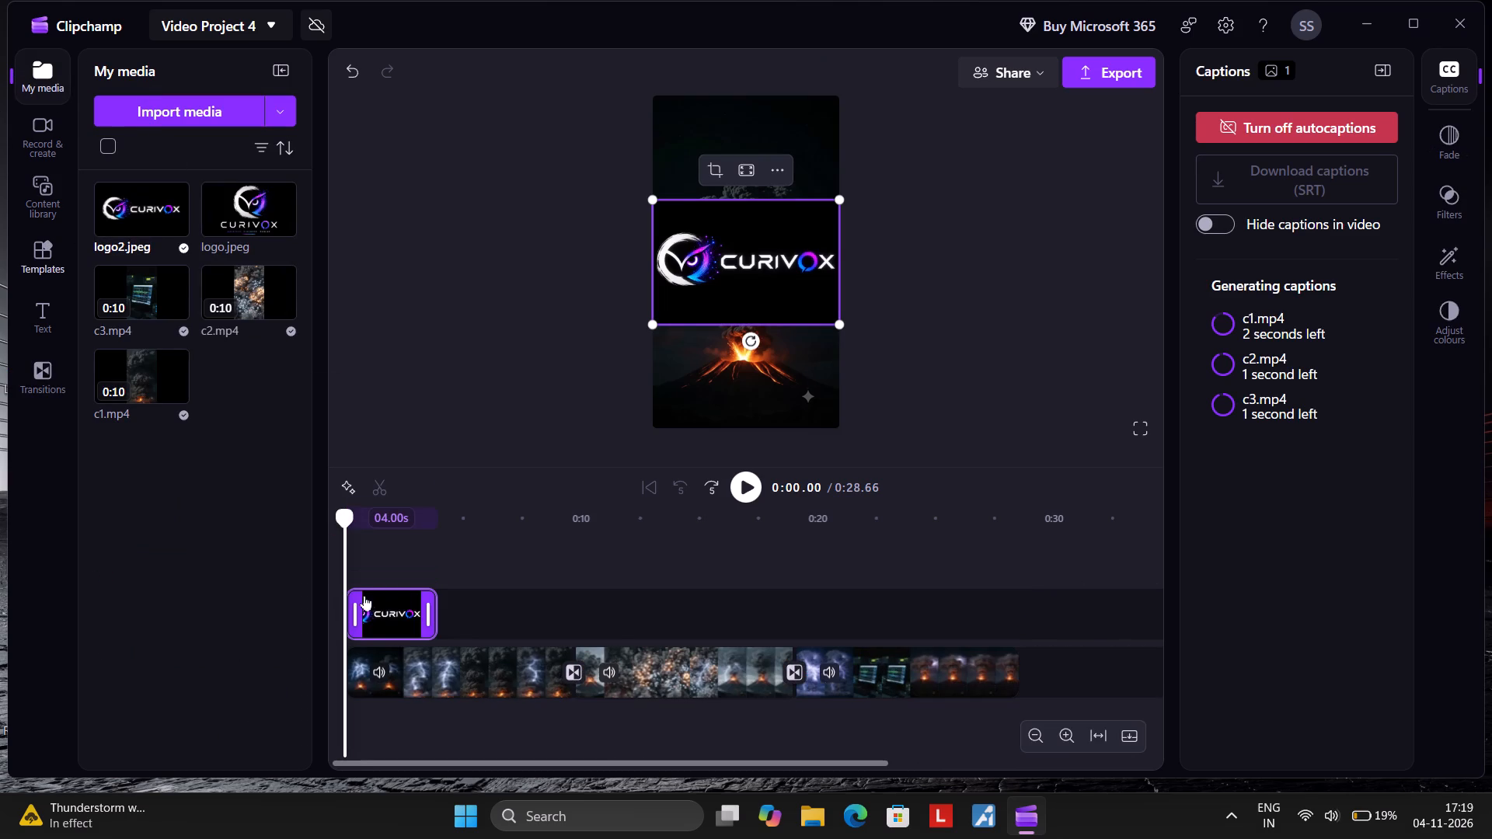
{"action": "left_click_drag", "start_coordinate": [357, 599], "coordinate": [305, 604]}
{"action": "left_click_drag", "start_coordinate": [431, 613], "coordinate": [1027, 603]}
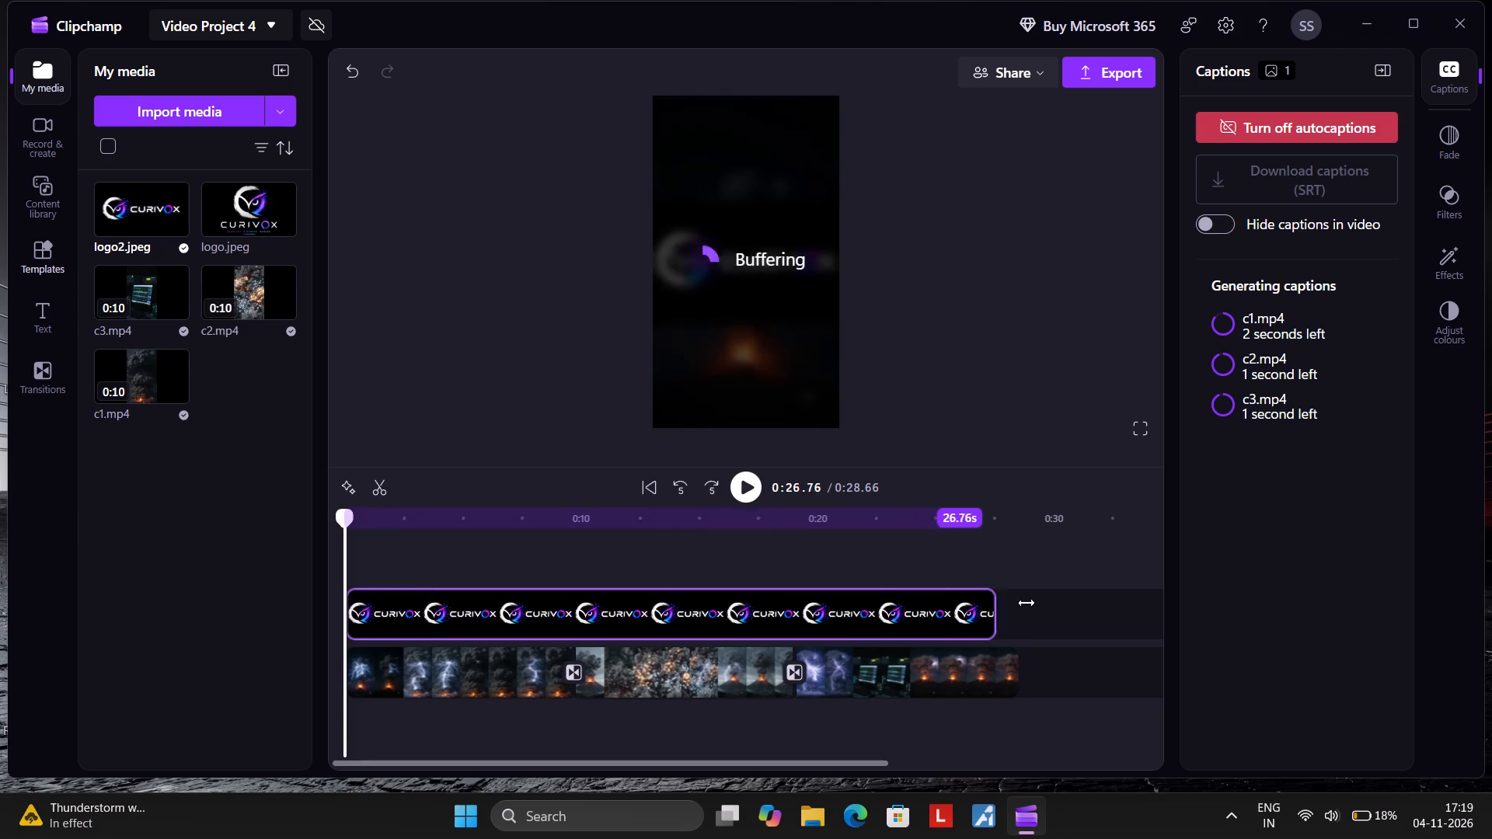
{"action": "left_click_drag", "start_coordinate": [1027, 603], "coordinate": [1012, 608]}
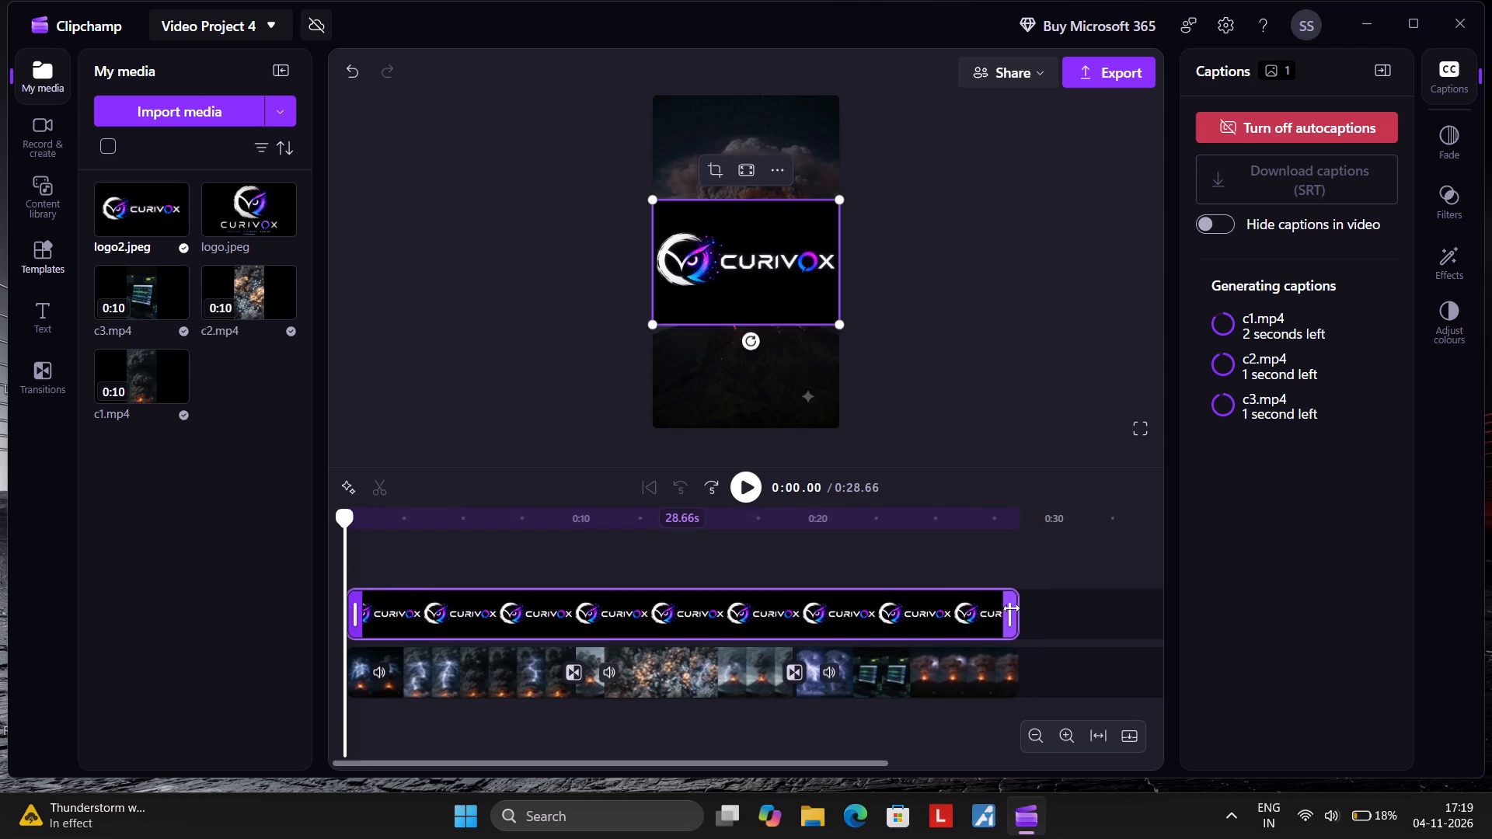
Remove the background from the logo2.jpeg overlay.
{"action": "left_click", "coordinate": [774, 174]}
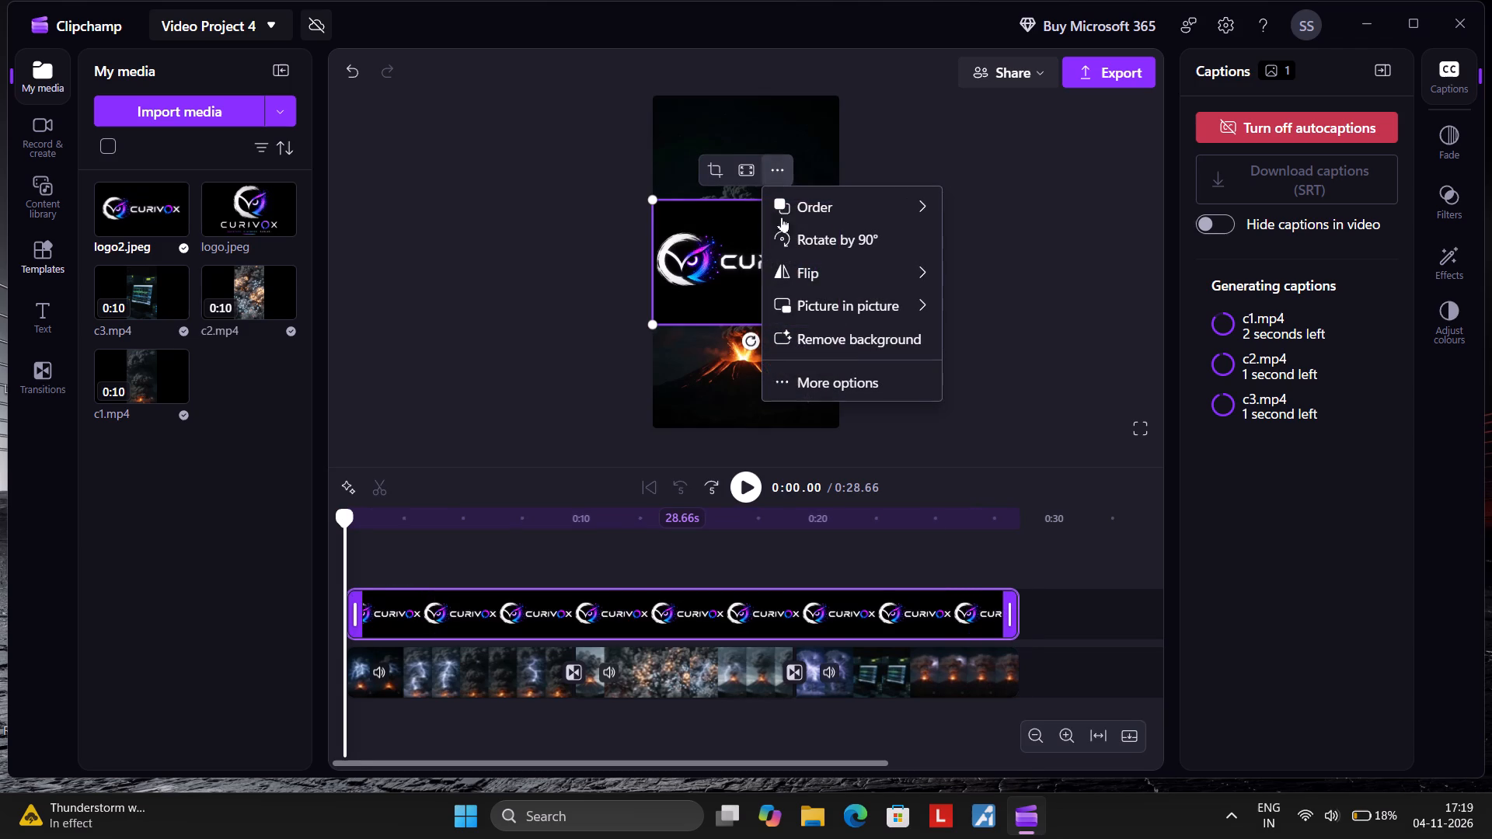
{"action": "left_click", "coordinate": [838, 329]}
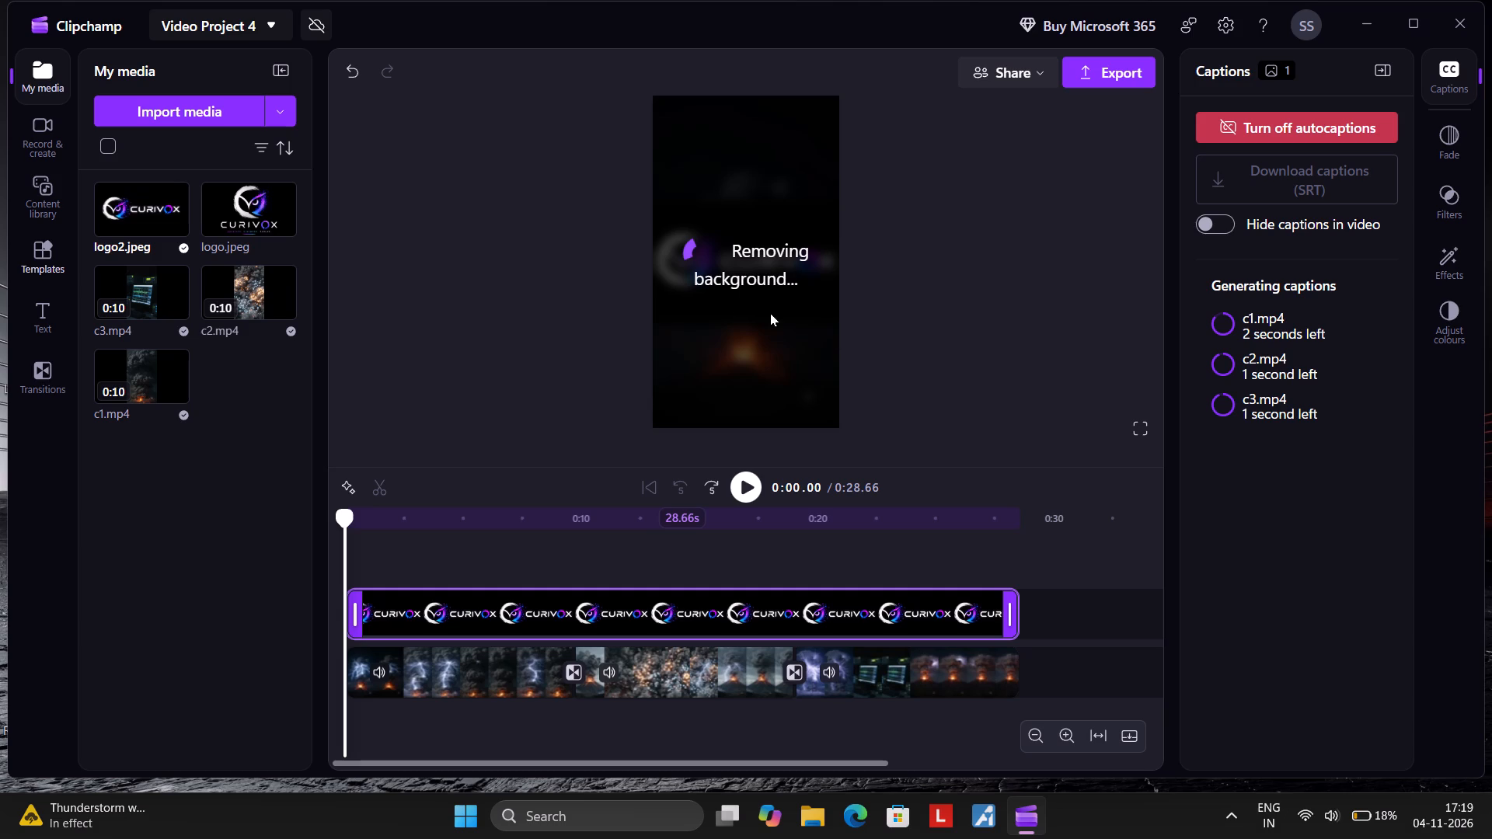
Add logo.jpeg to the upper track directly after the logo2.jpeg overlay, starting at 0:28.66.
{"action": "scroll", "coordinate": [242, 192], "scroll_direction": "left", "scroll_amount": 1}
{"action": "left_click_drag", "start_coordinate": [229, 197], "coordinate": [1032, 544]}
{"action": "left_click_drag", "start_coordinate": [1032, 544], "coordinate": [1095, 591]}
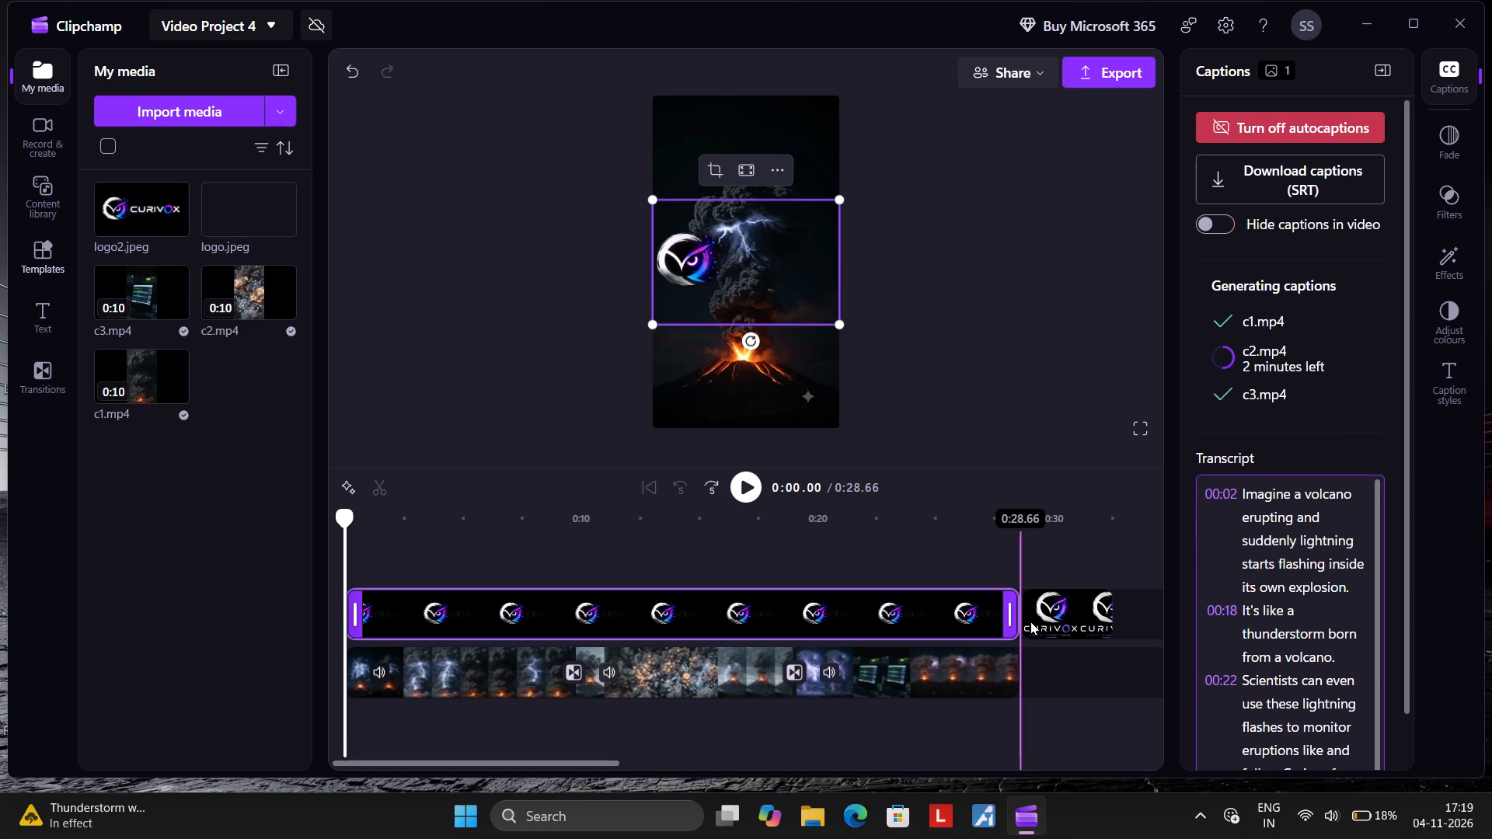
{"action": "left_click", "coordinate": [1030, 621]}
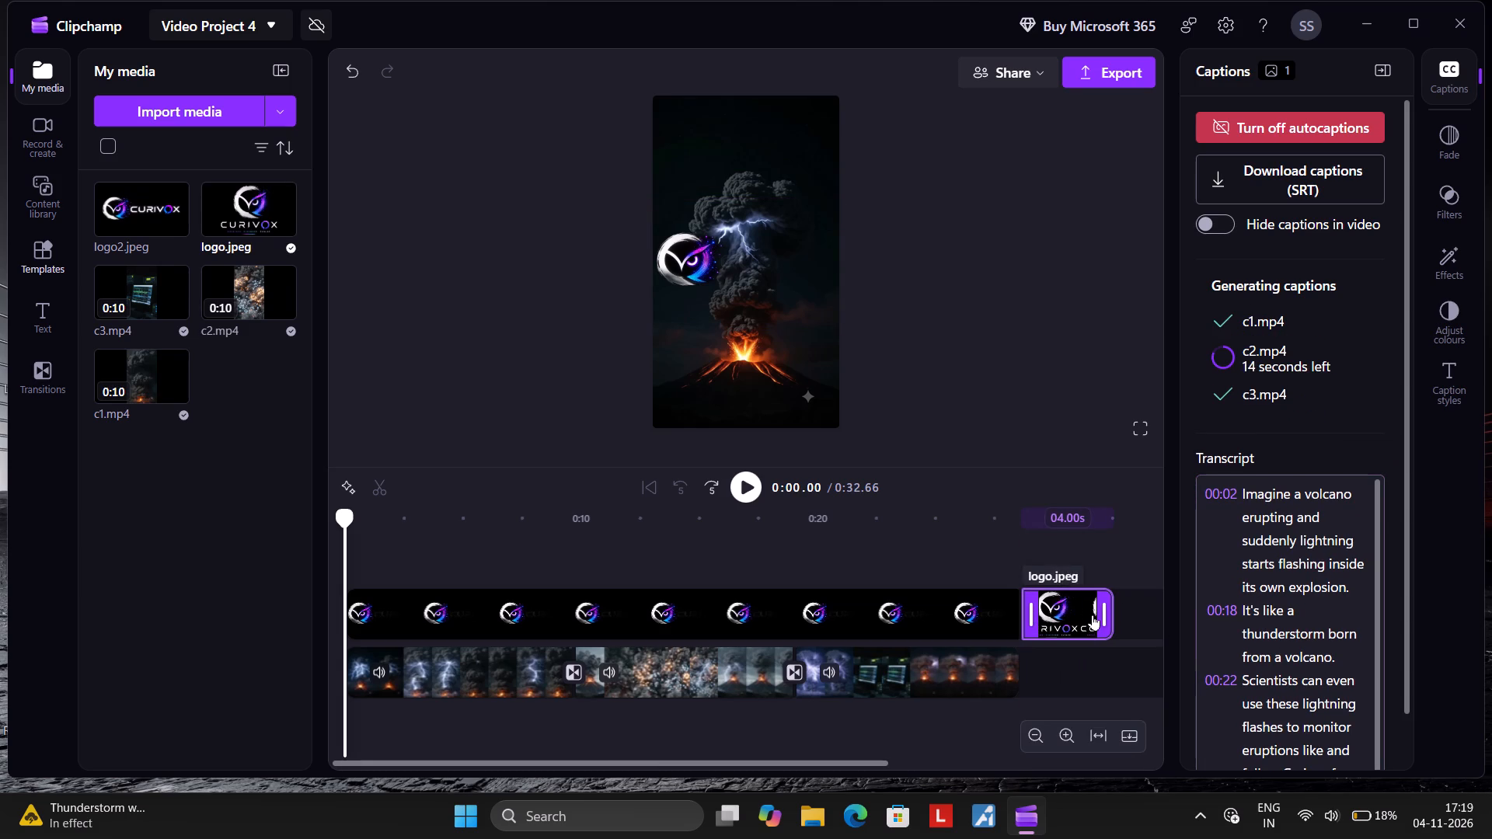
Shrink the logo2.jpeg overlay to about a quarter of the frame width and place it over the sparkle watermark in the video's lower-right corner.
{"action": "left_click", "coordinate": [755, 244]}
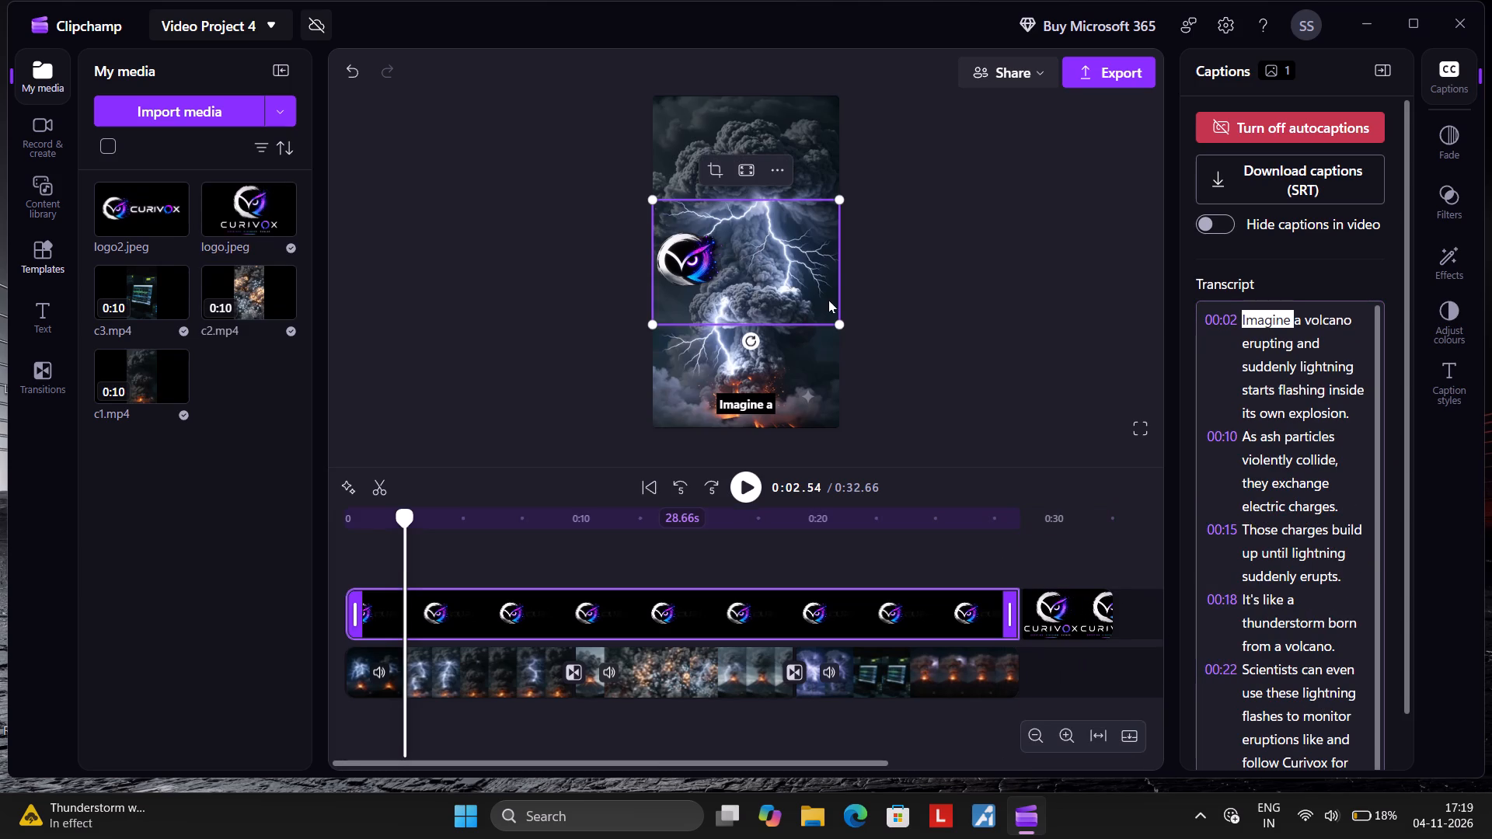
{"action": "left_click_drag", "start_coordinate": [841, 332], "coordinate": [721, 242]}
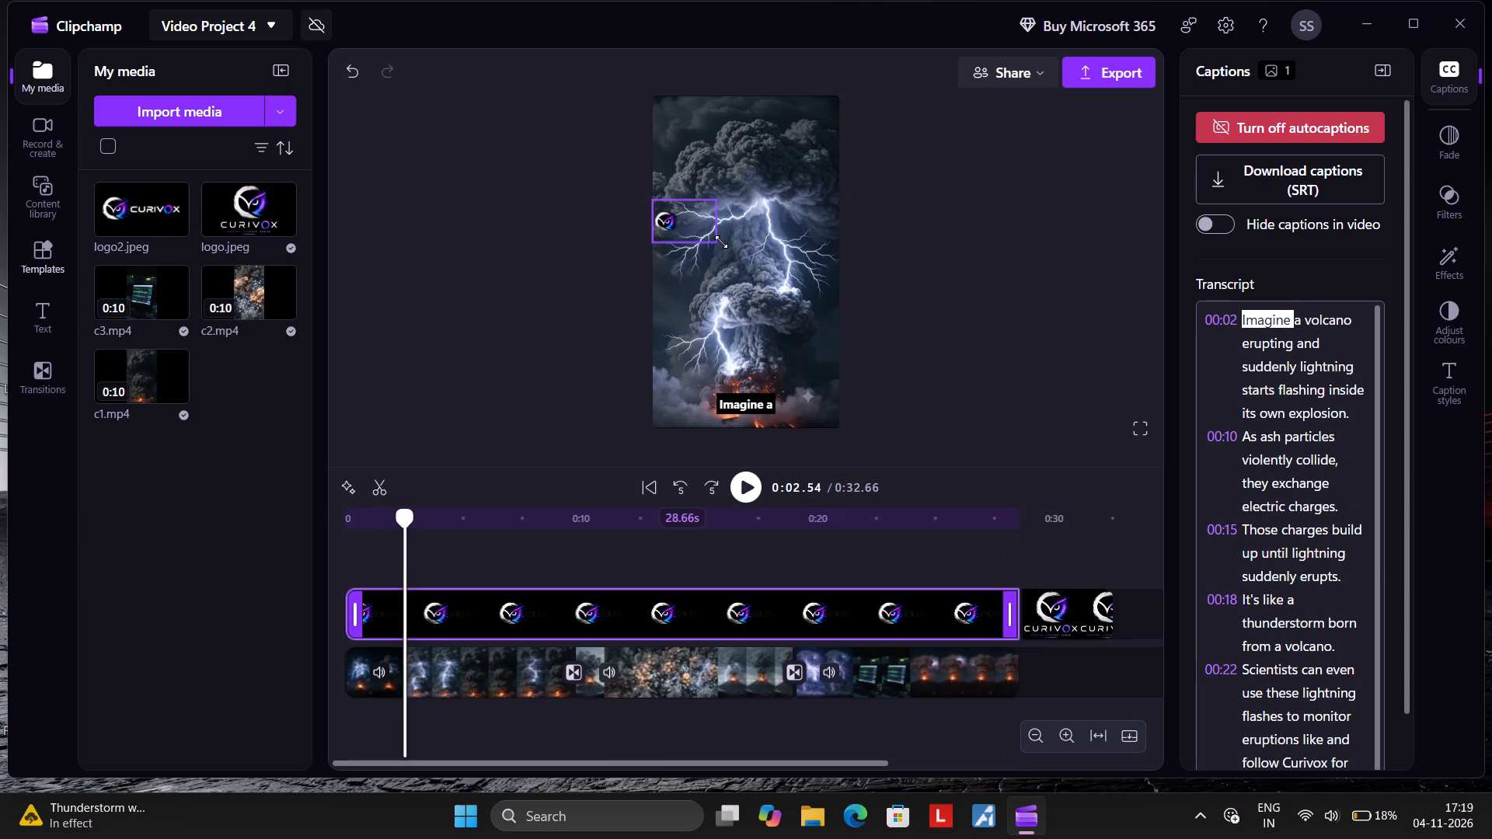
{"action": "left_click_drag", "start_coordinate": [721, 242], "coordinate": [701, 230]}
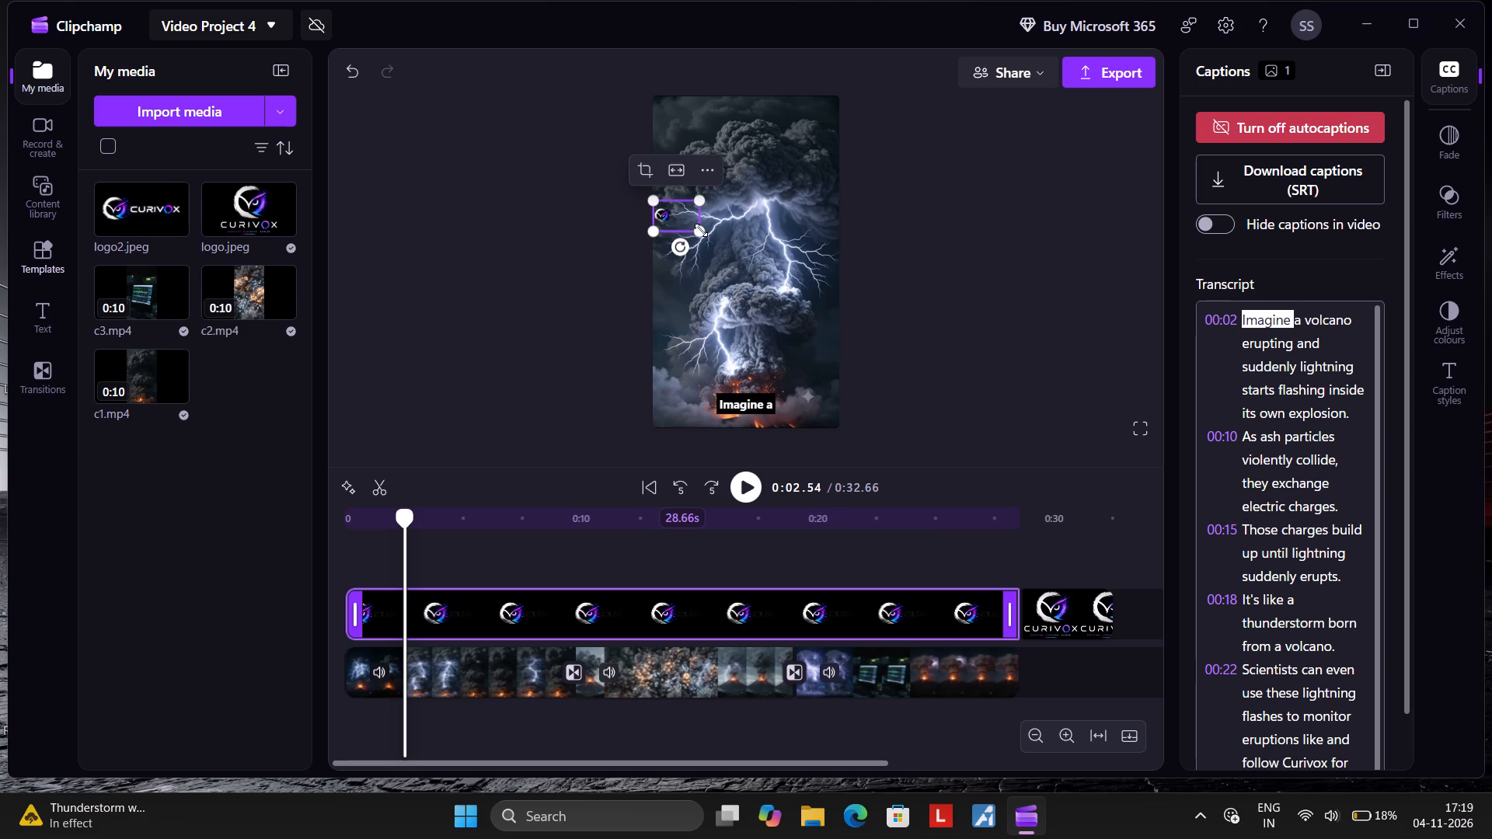
{"action": "left_click_drag", "start_coordinate": [664, 218], "coordinate": [758, 366]}
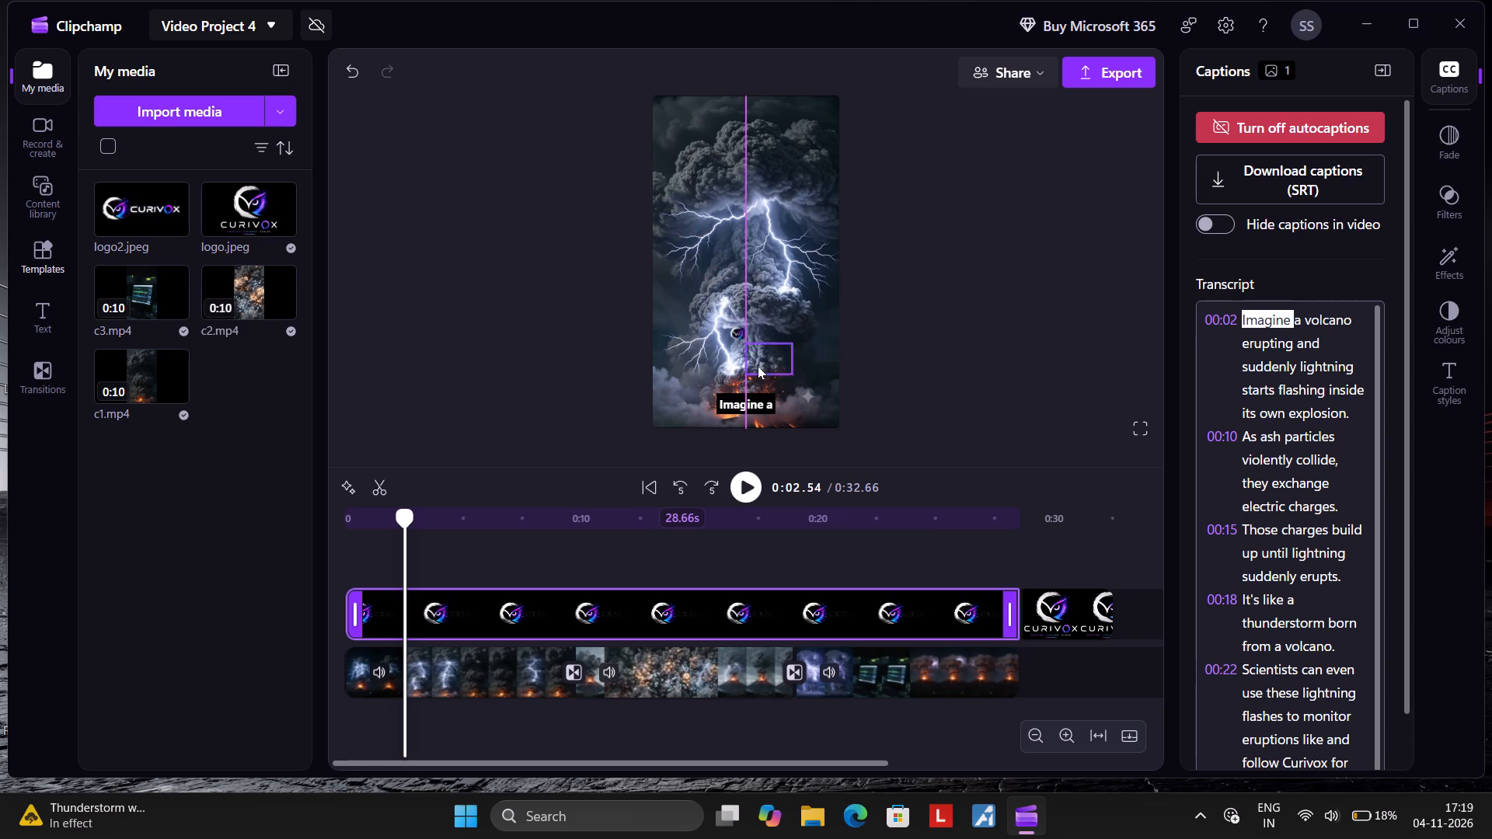
{"action": "left_click_drag", "start_coordinate": [758, 366], "coordinate": [805, 403]}
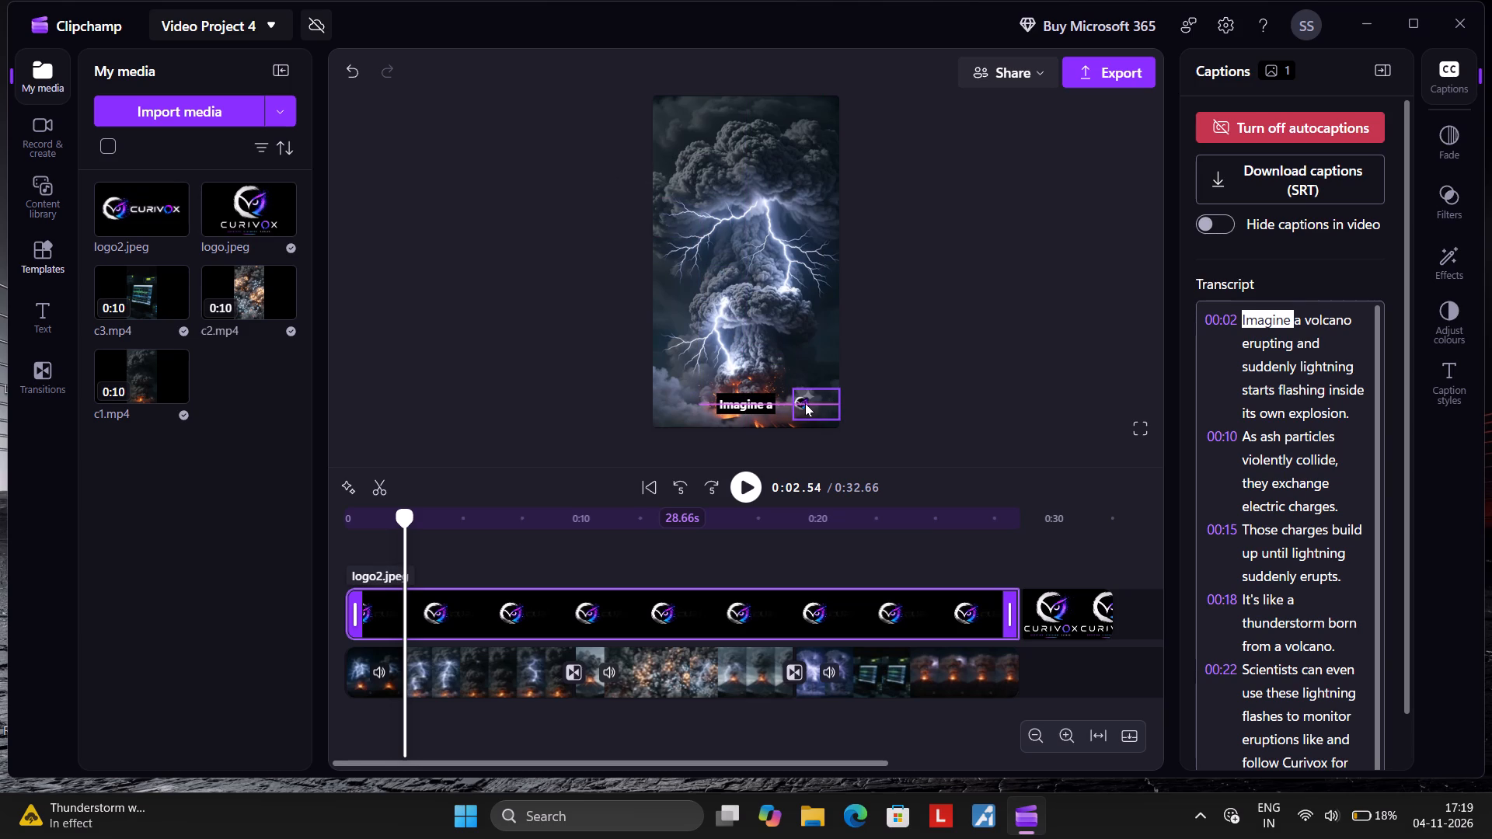
{"action": "left_click_drag", "start_coordinate": [805, 403], "coordinate": [810, 400]}
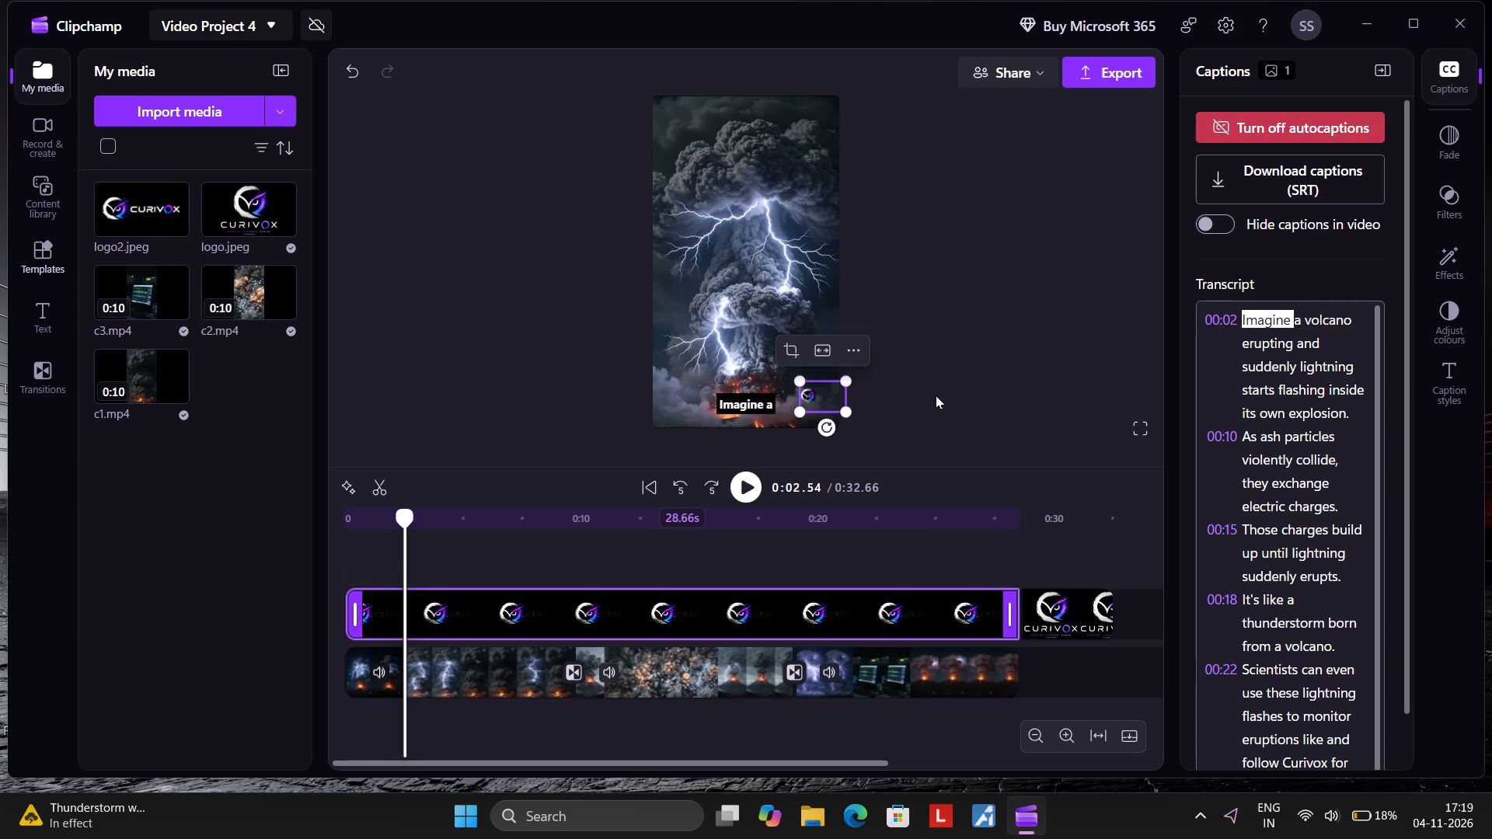
{"action": "left_click", "coordinate": [936, 395]}
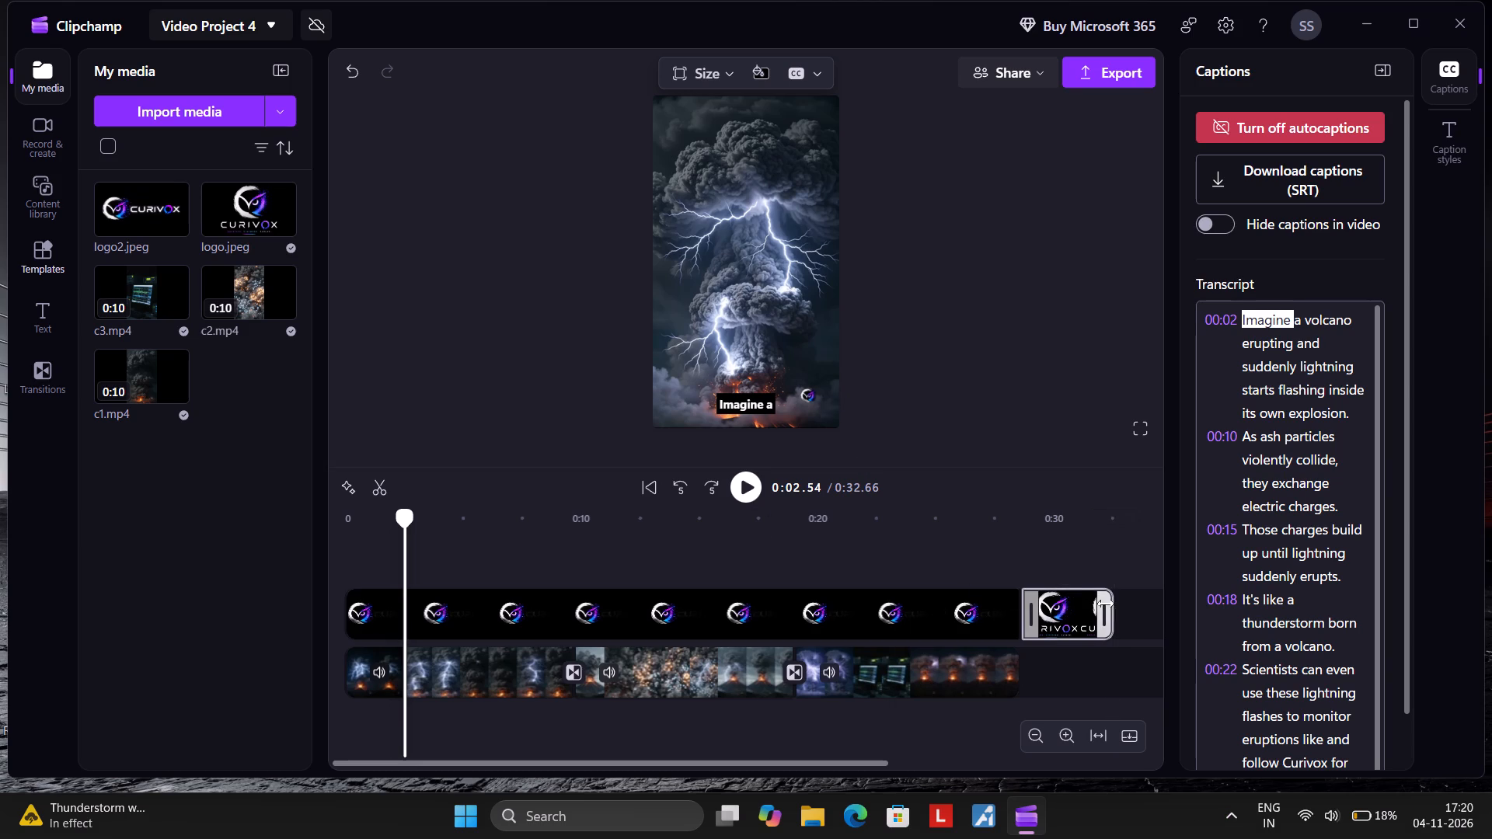
Trim the end of the closing logo.jpeg clip so that it lasts about 2.25 s.
{"action": "left_click_drag", "start_coordinate": [1106, 604], "coordinate": [1082, 607]}
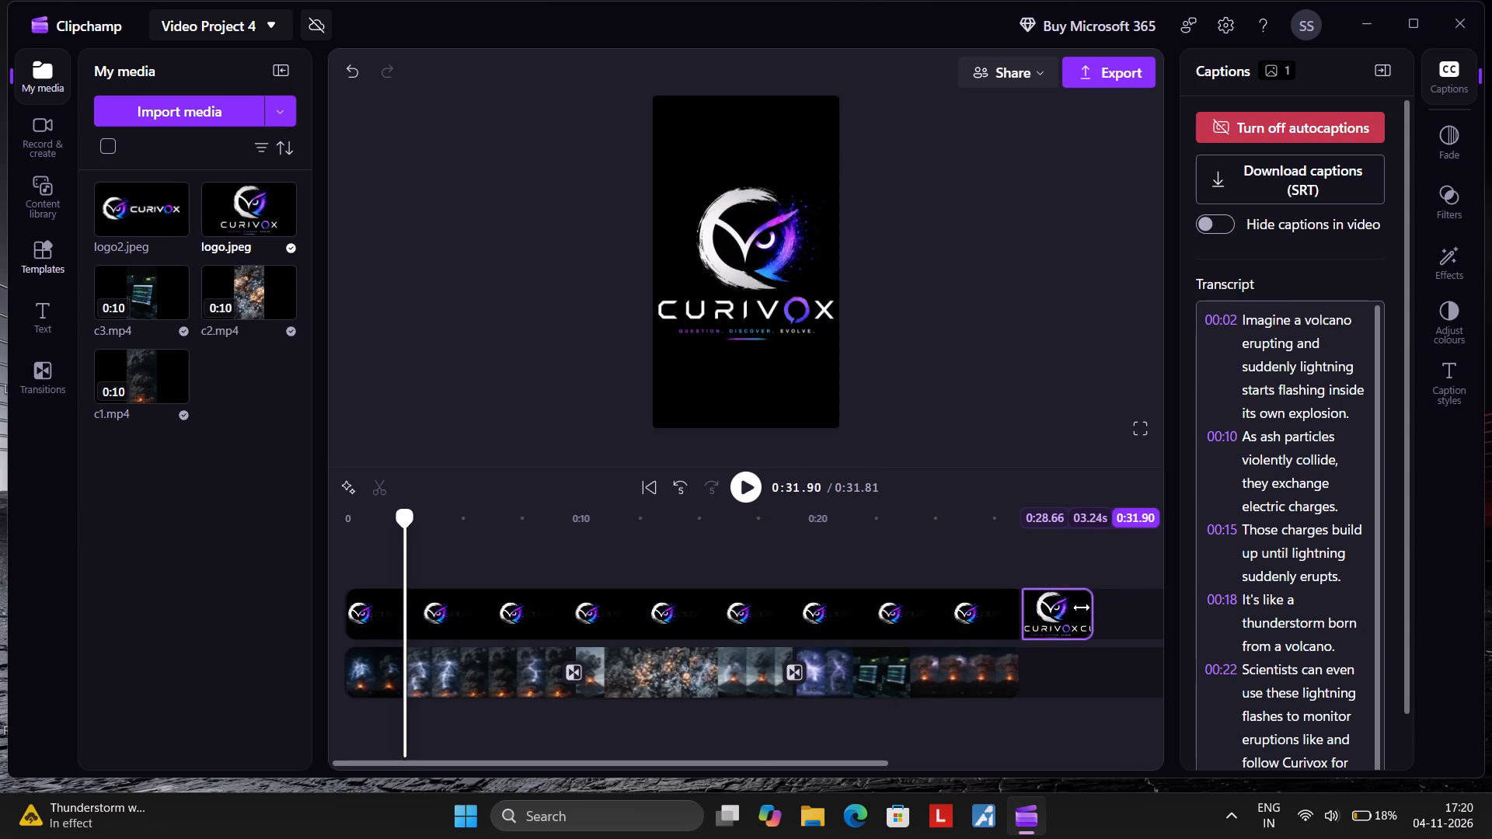
{"action": "left_click_drag", "start_coordinate": [1082, 607], "coordinate": [1082, 608]}
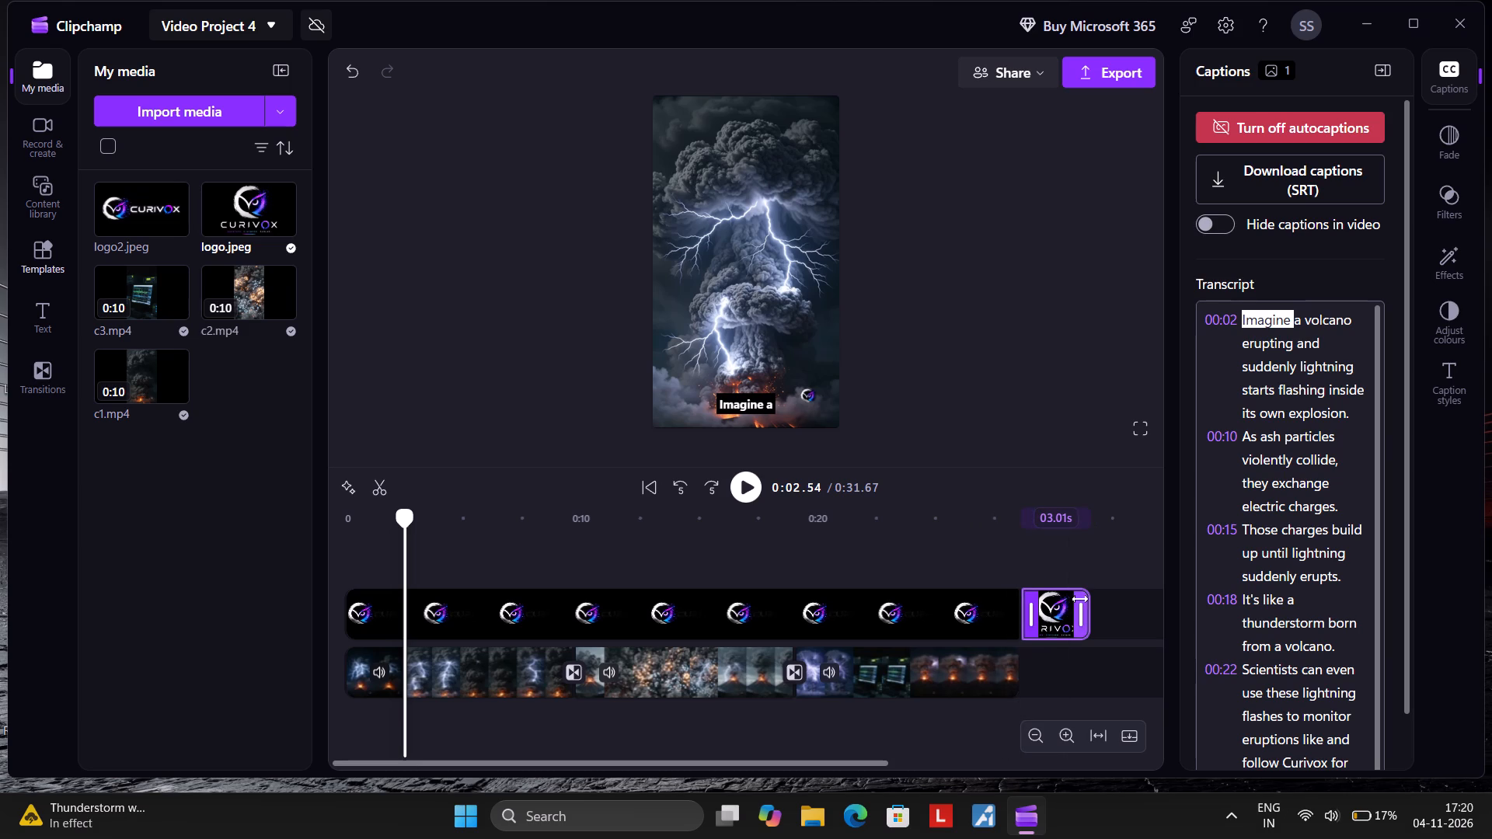
{"action": "left_click_drag", "start_coordinate": [1084, 601], "coordinate": [1100, 604]}
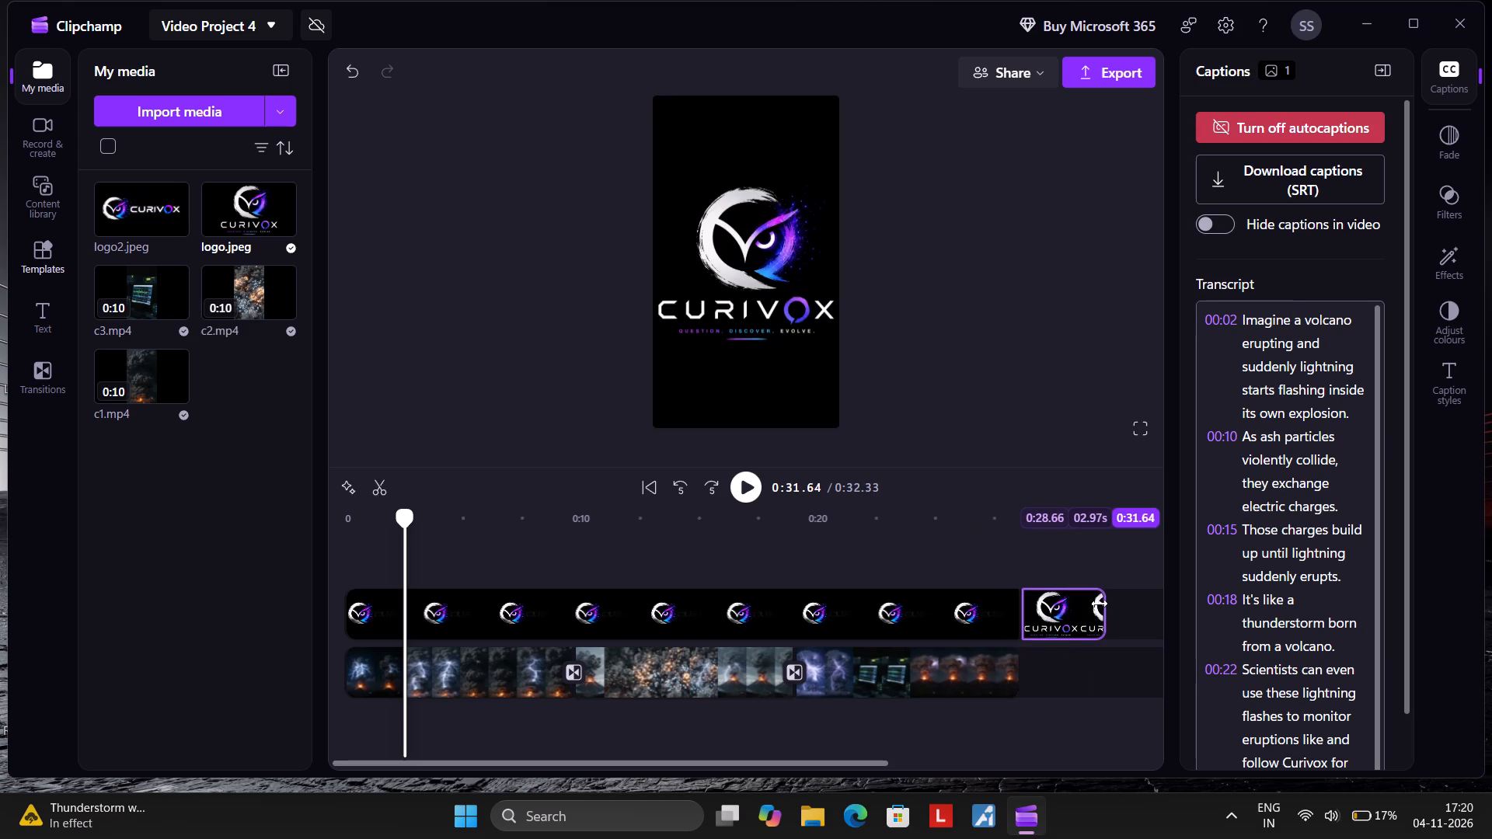
{"action": "left_click_drag", "start_coordinate": [1100, 604], "coordinate": [1072, 609]}
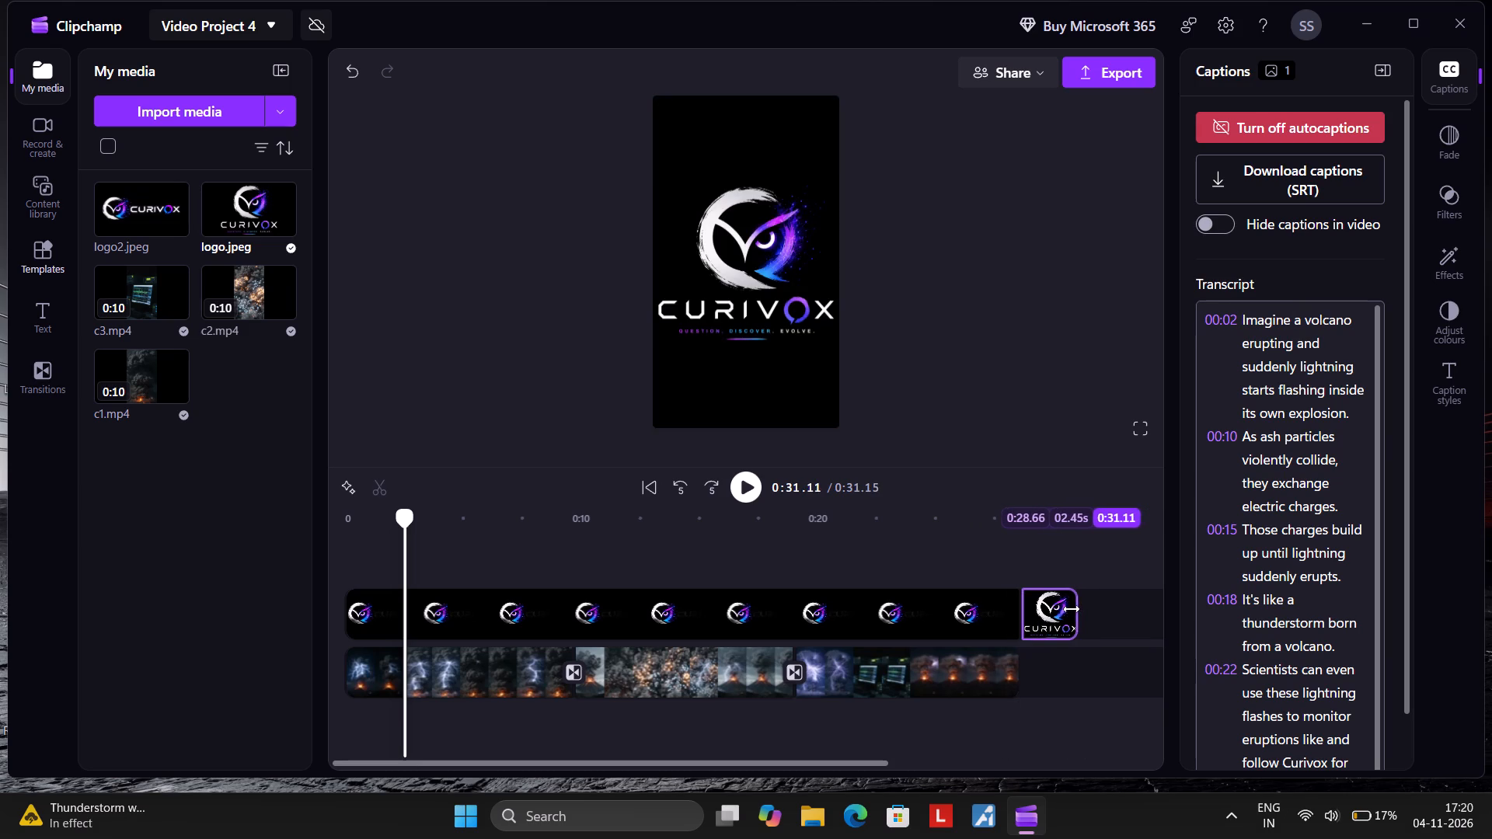
{"action": "left_click_drag", "start_coordinate": [1072, 609], "coordinate": [1066, 611]}
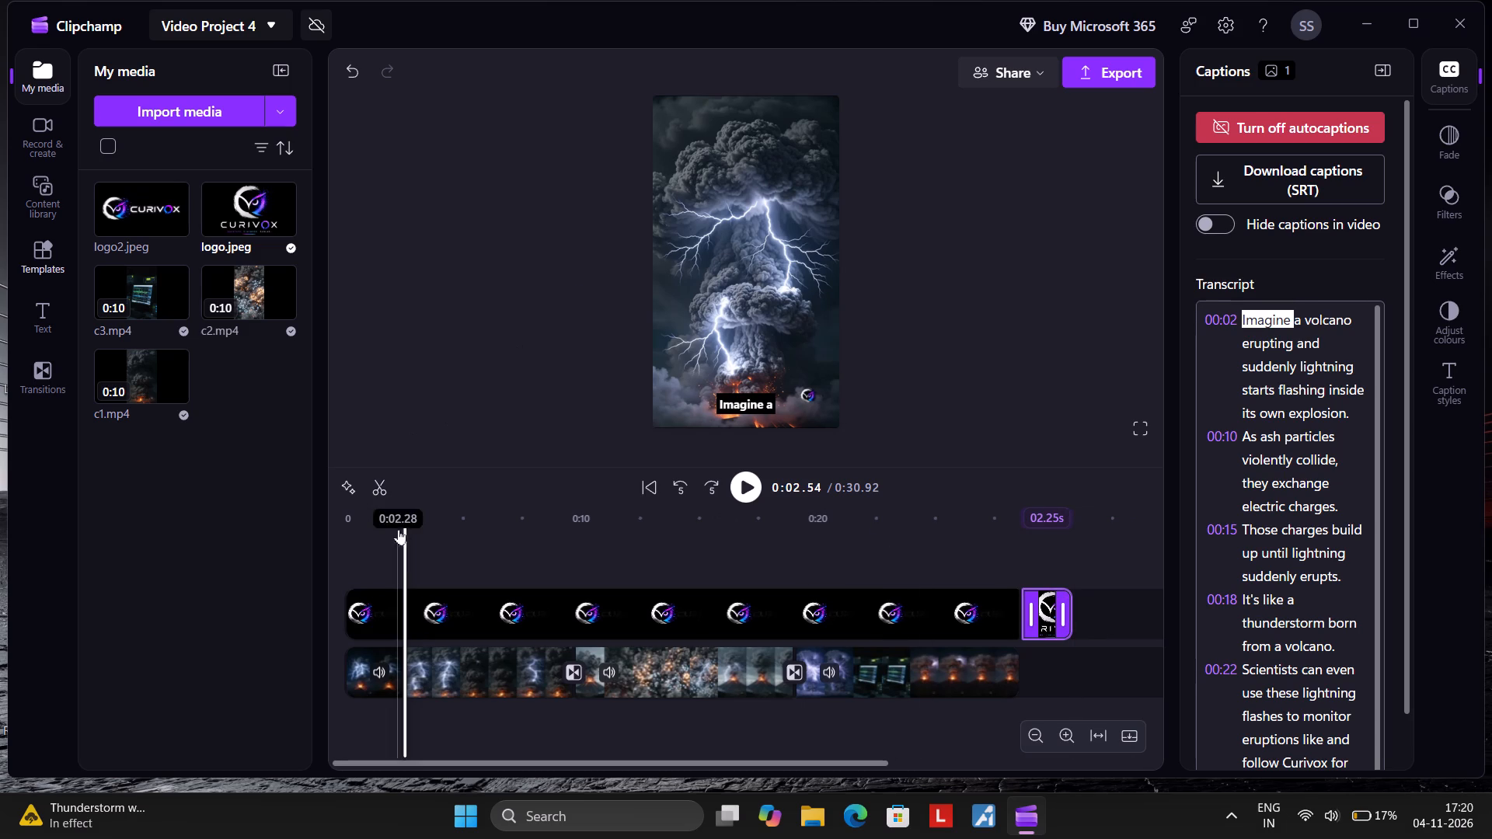
Preview the video from the start and apply the Boho text style to the captions.
{"action": "left_click_drag", "start_coordinate": [406, 516], "coordinate": [209, 480]}
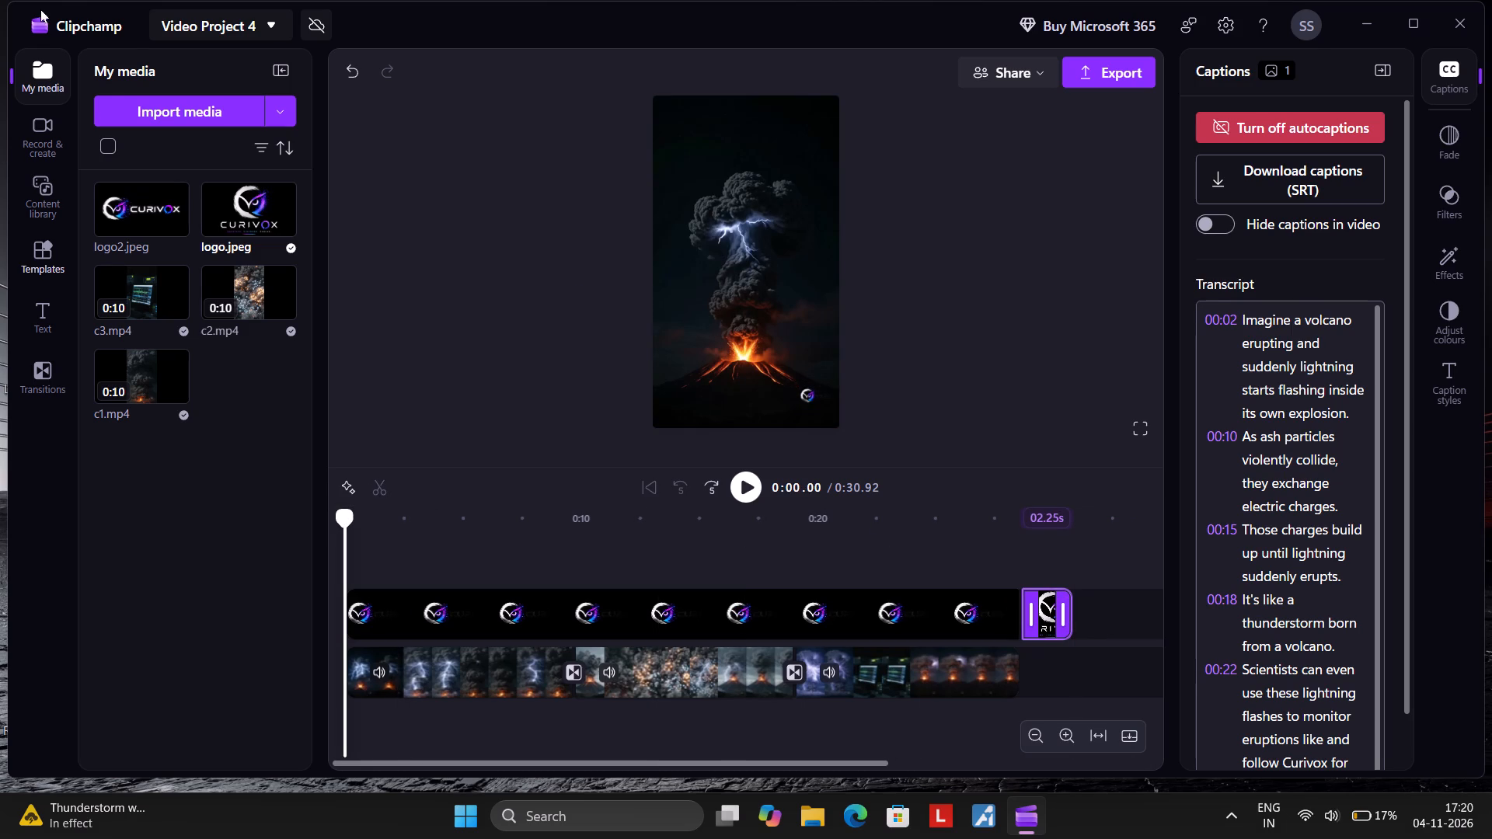
{"action": "left_click", "coordinate": [740, 479]}
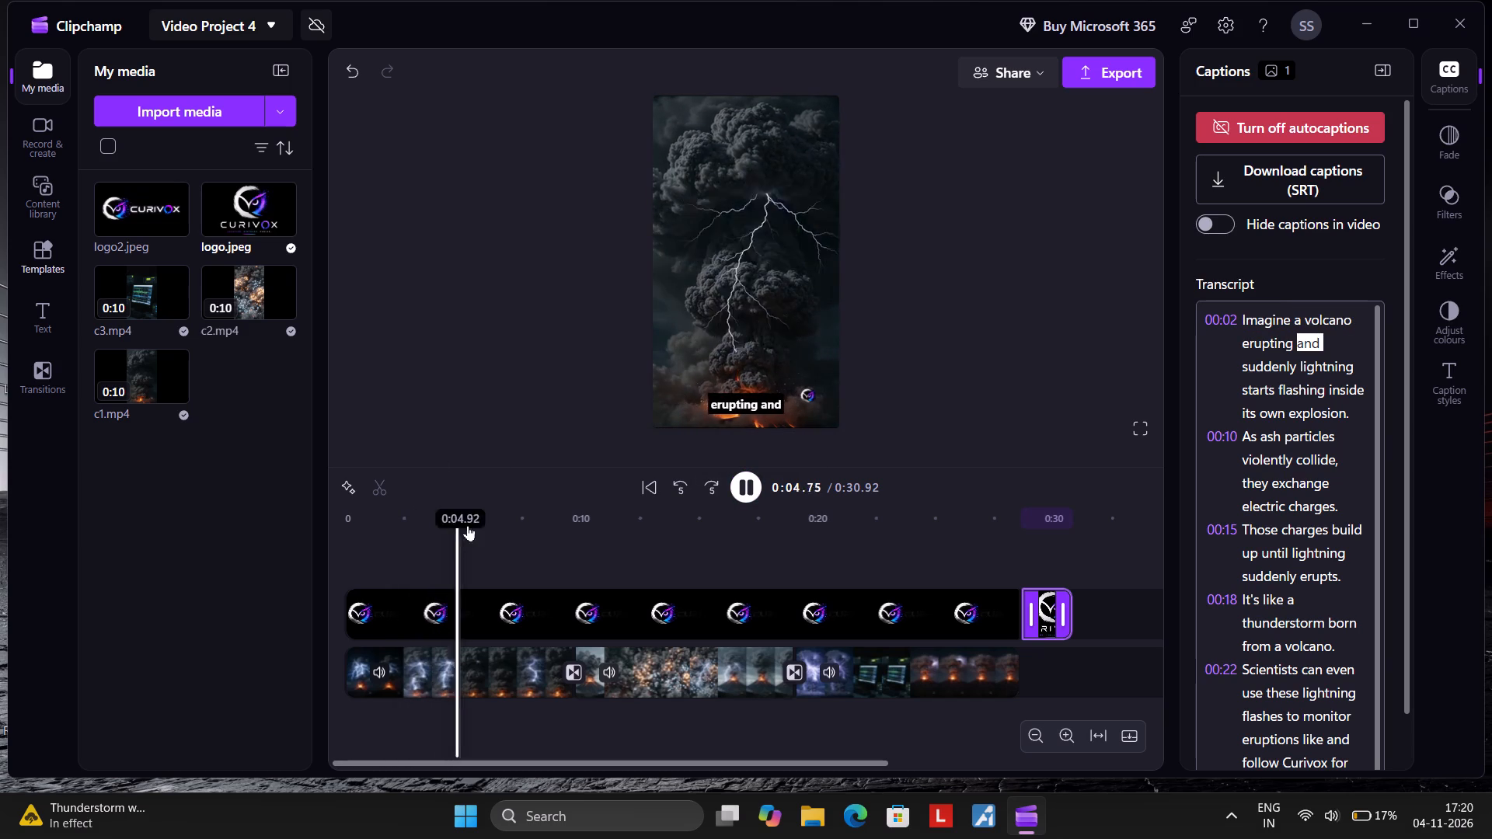
{"action": "left_click_drag", "start_coordinate": [465, 517], "coordinate": [224, 513]}
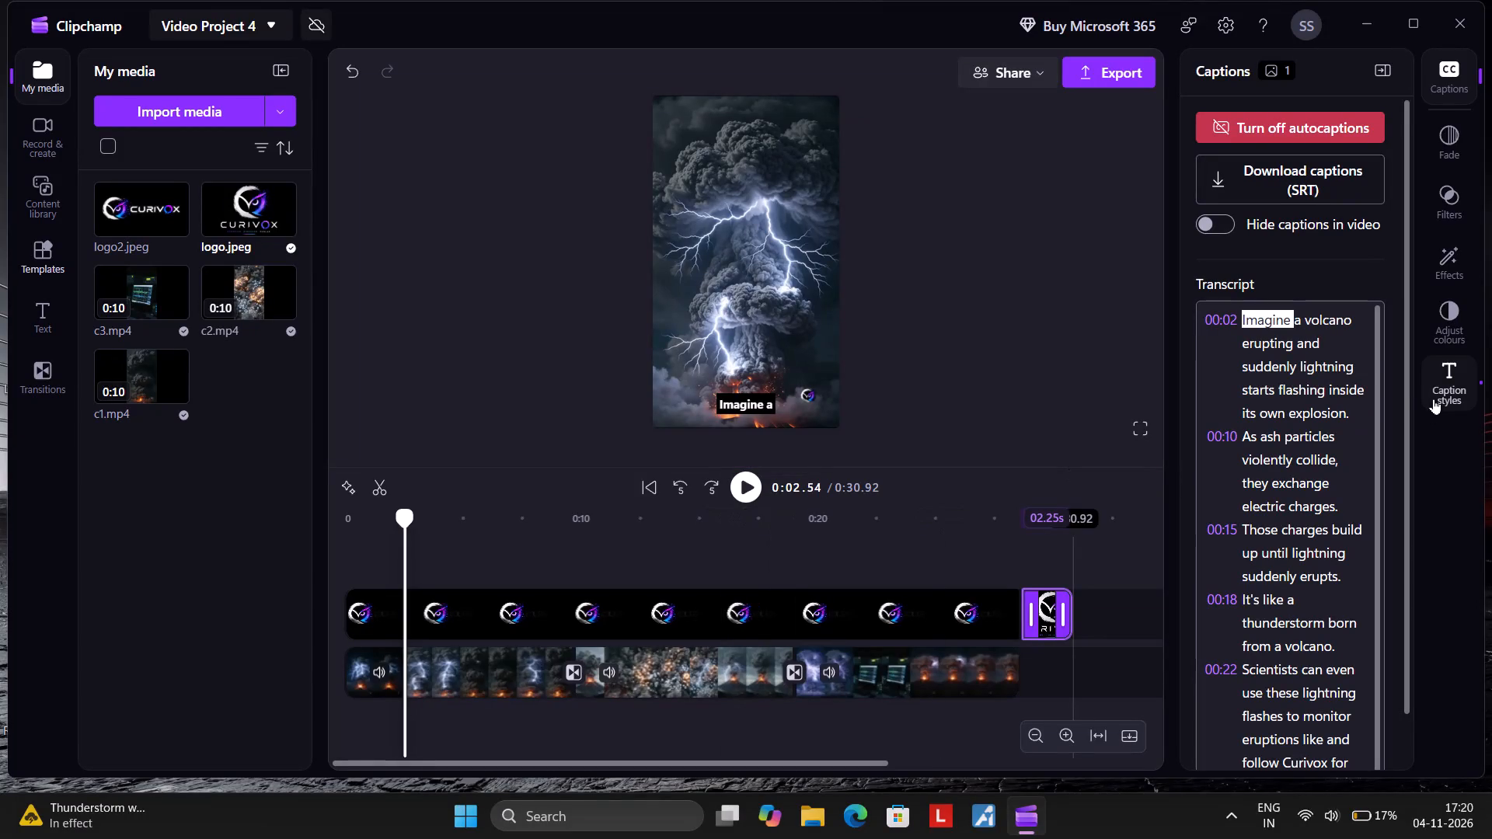
{"action": "left_click", "coordinate": [1439, 378]}
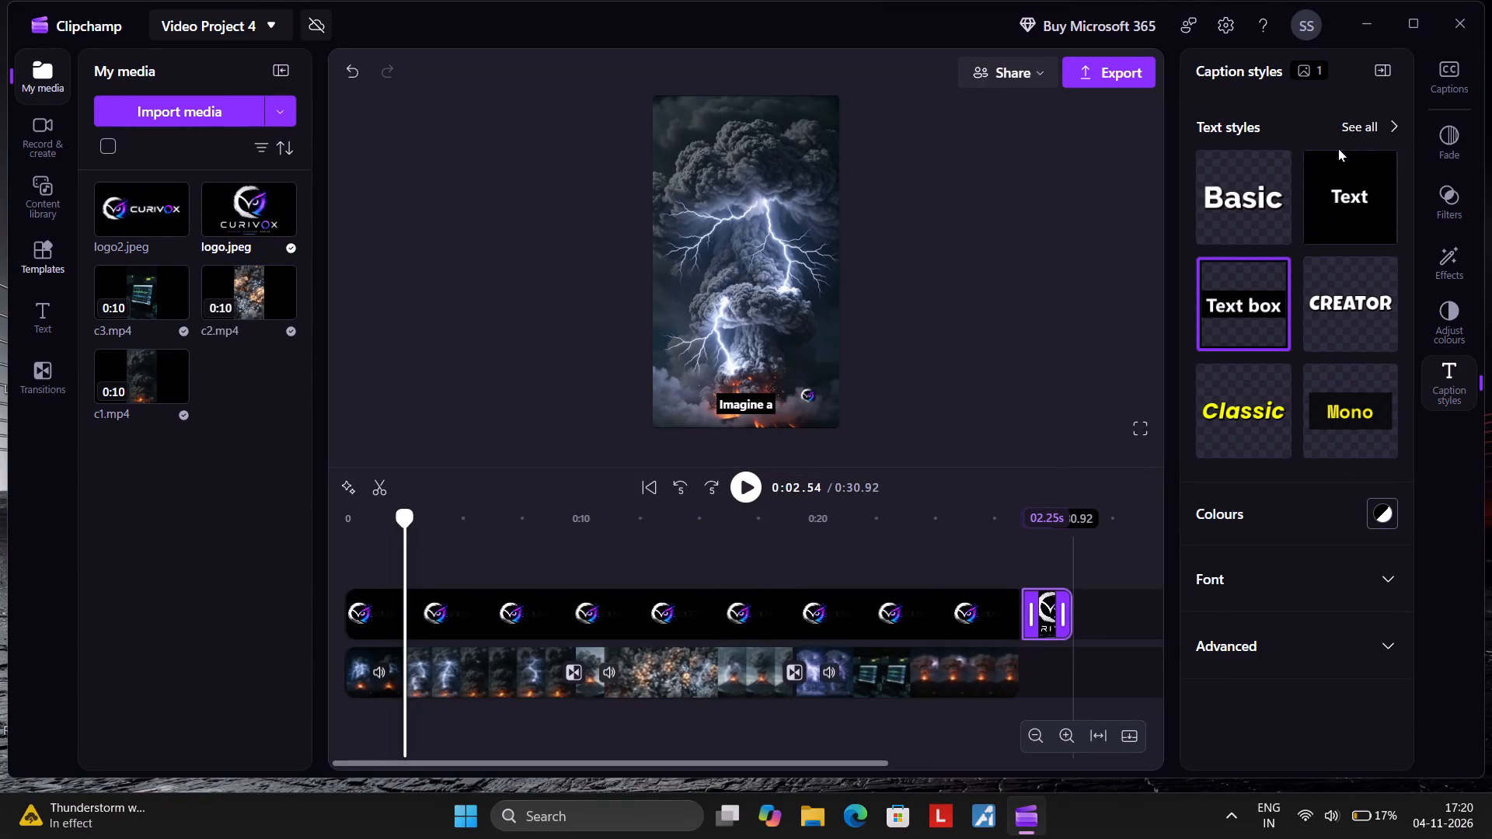
{"action": "left_click", "coordinate": [1379, 127]}
{"action": "scroll", "coordinate": [1290, 386], "scroll_direction": "down", "scroll_amount": 6}
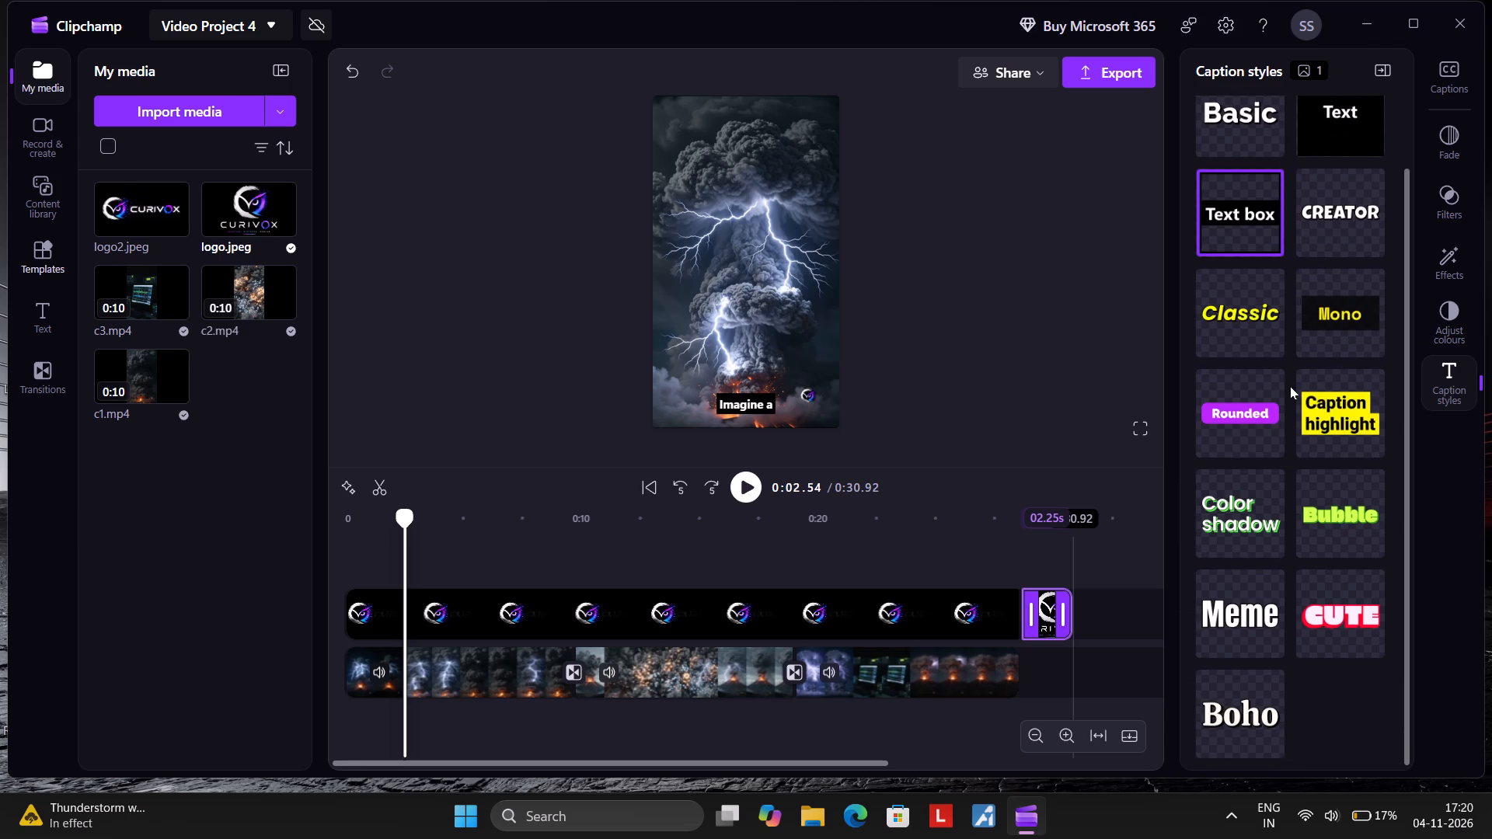
{"action": "left_click", "coordinate": [1264, 705]}
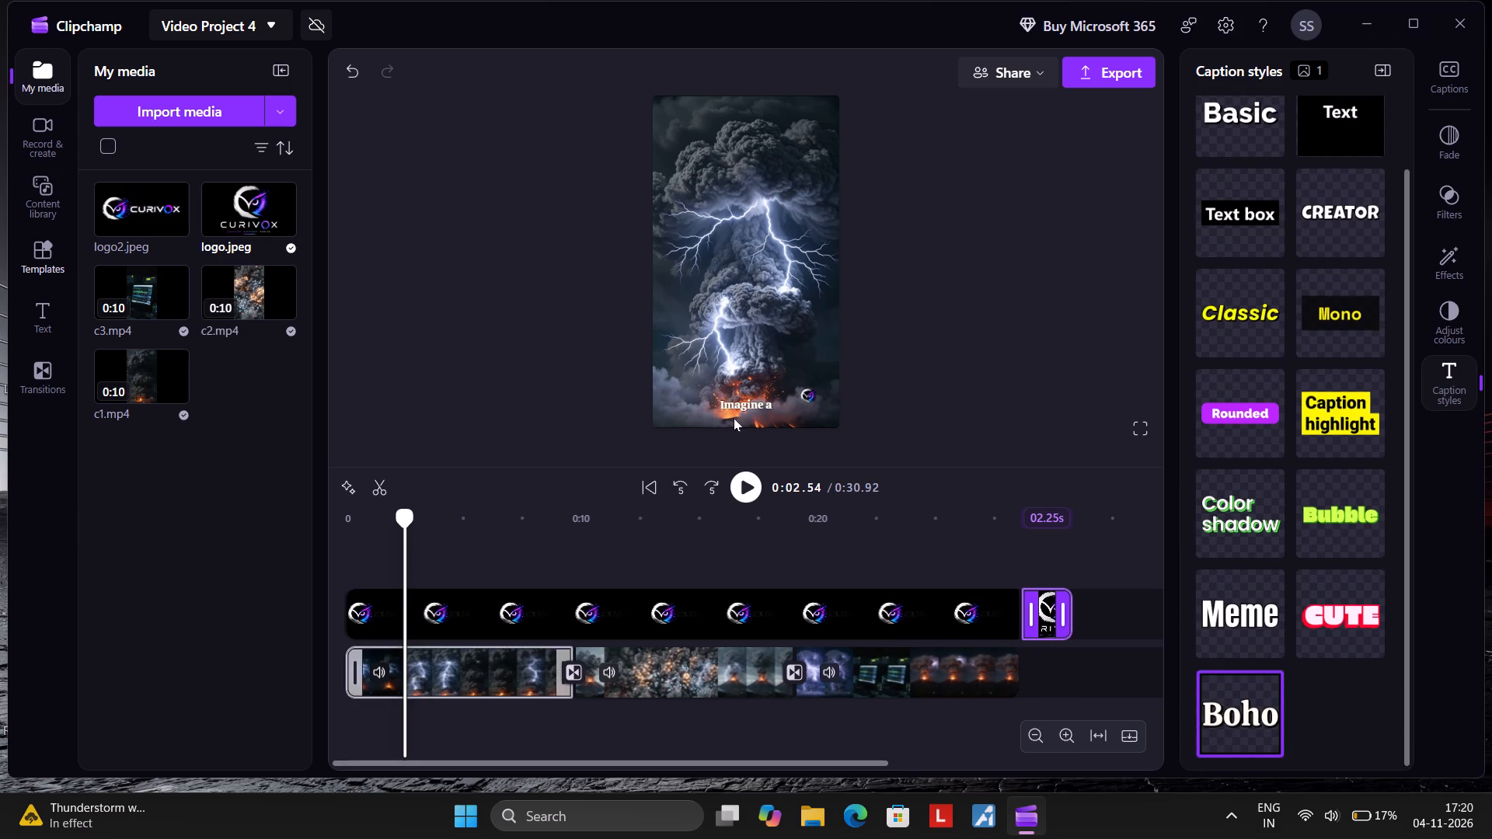
Move the captions up from the bottom of the frame to just below mid-height, centred horizontally above the lava.
{"action": "left_click_drag", "start_coordinate": [748, 400], "coordinate": [751, 301]}
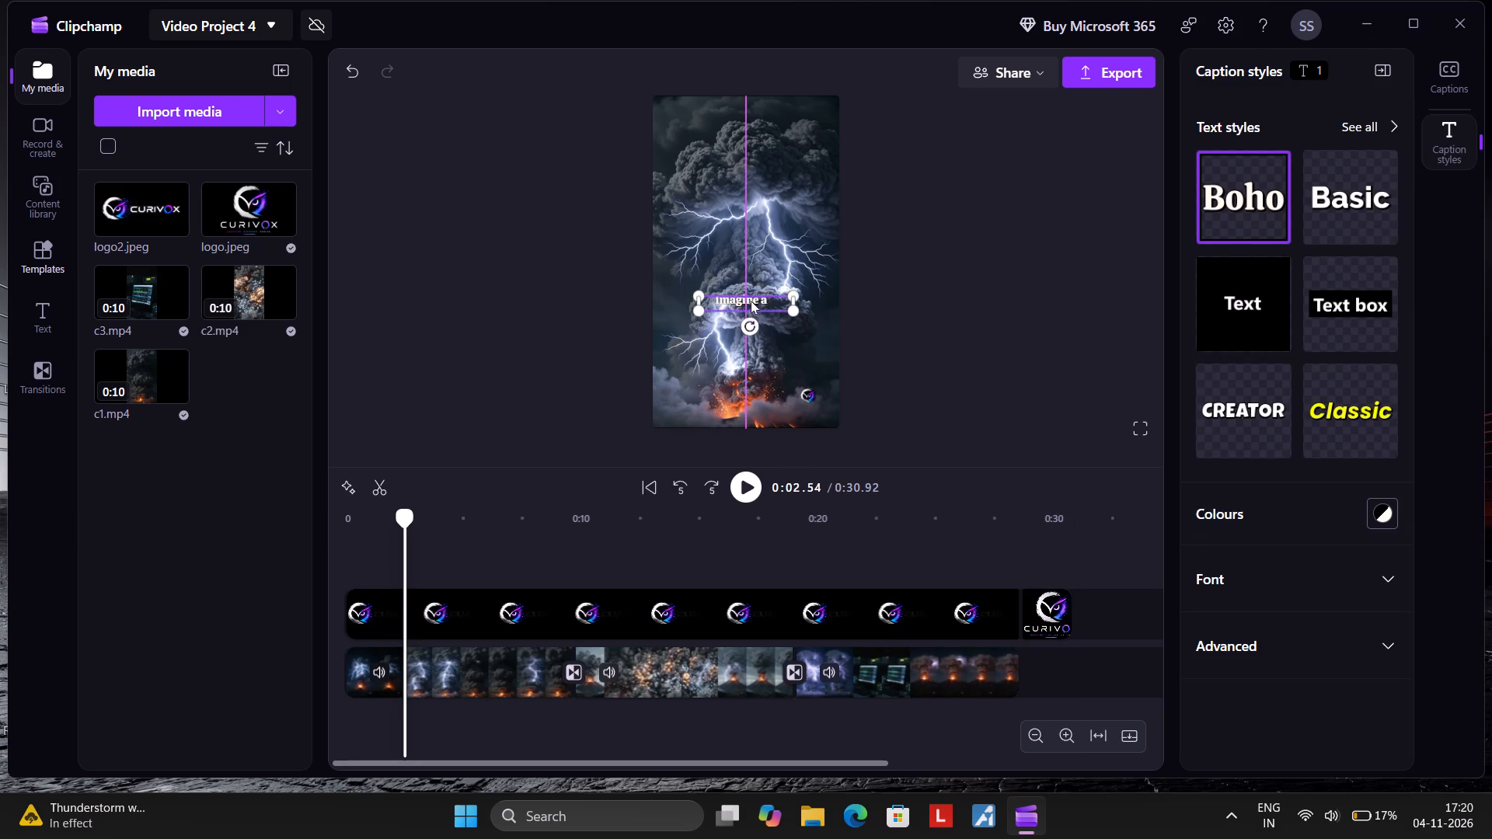
{"action": "left_click_drag", "start_coordinate": [751, 301], "coordinate": [747, 325]}
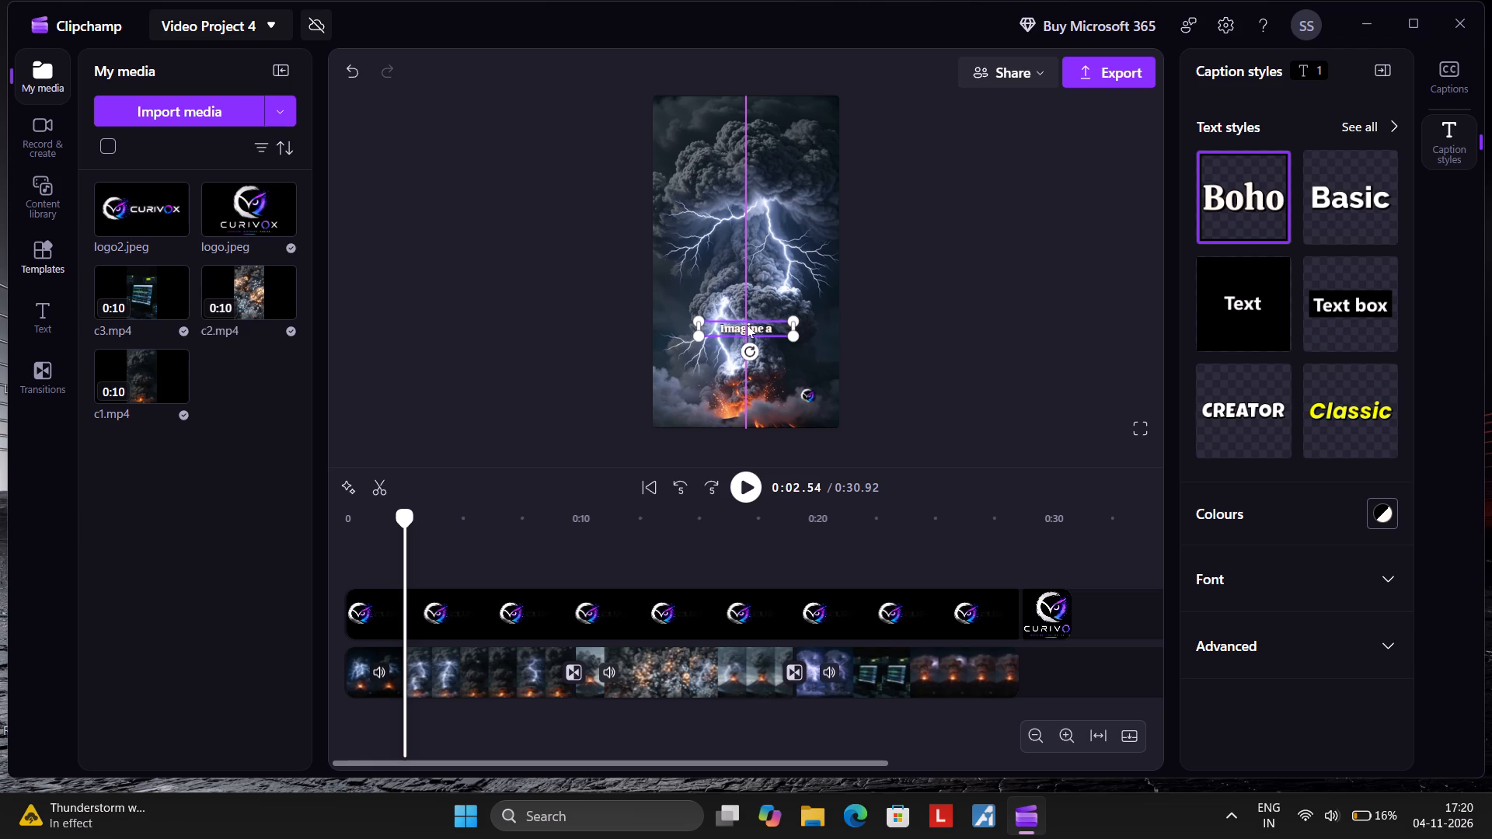
{"action": "left_click_drag", "start_coordinate": [747, 325], "coordinate": [746, 322]}
{"action": "left_click_drag", "start_coordinate": [746, 322], "coordinate": [747, 320]}
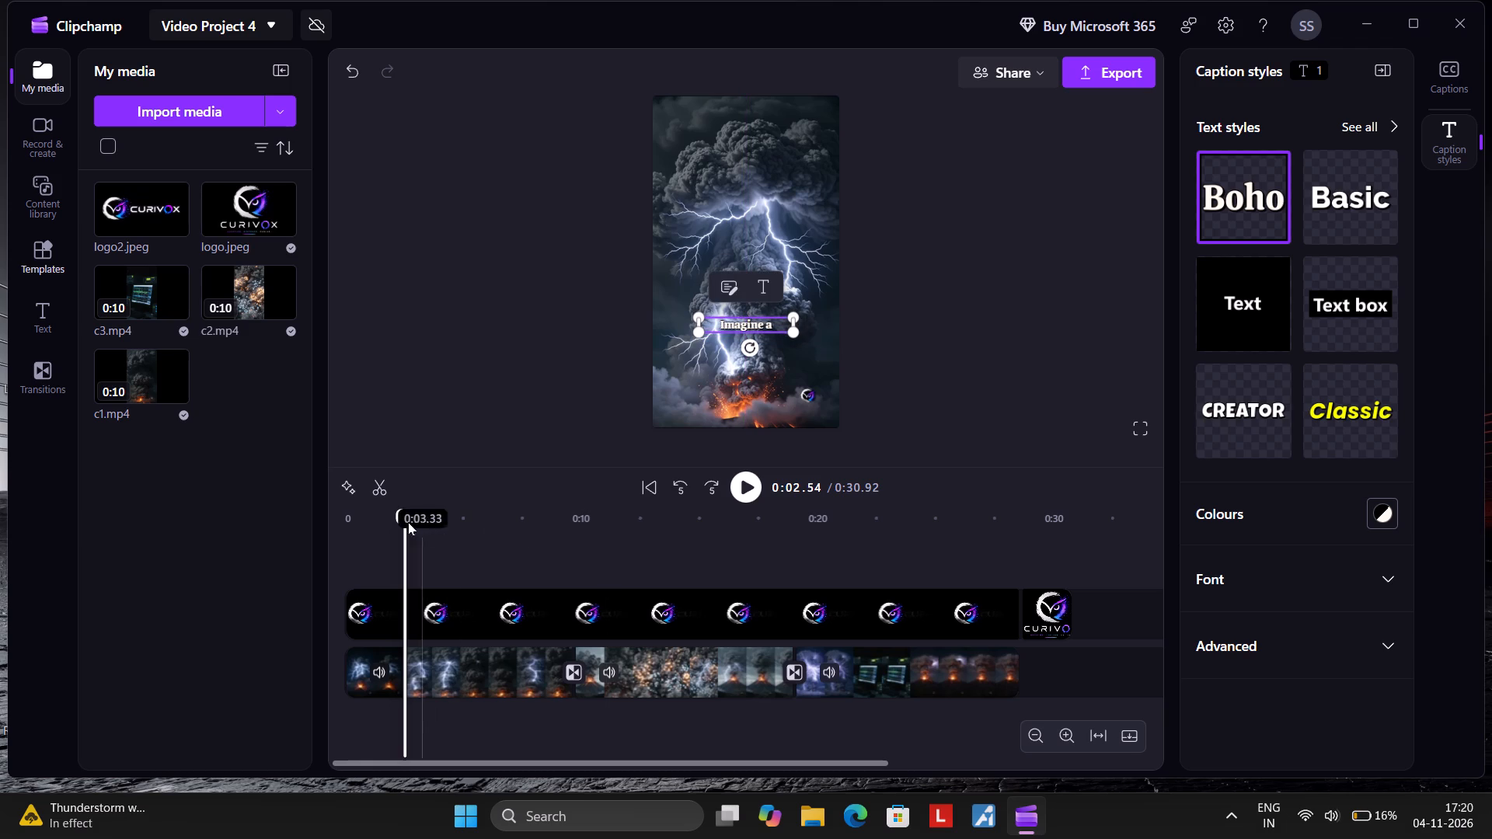
Preview the video from the start to check the repositioned captions and the transitions, pausing at about 0:21.
{"action": "left_click_drag", "start_coordinate": [406, 519], "coordinate": [265, 537]}
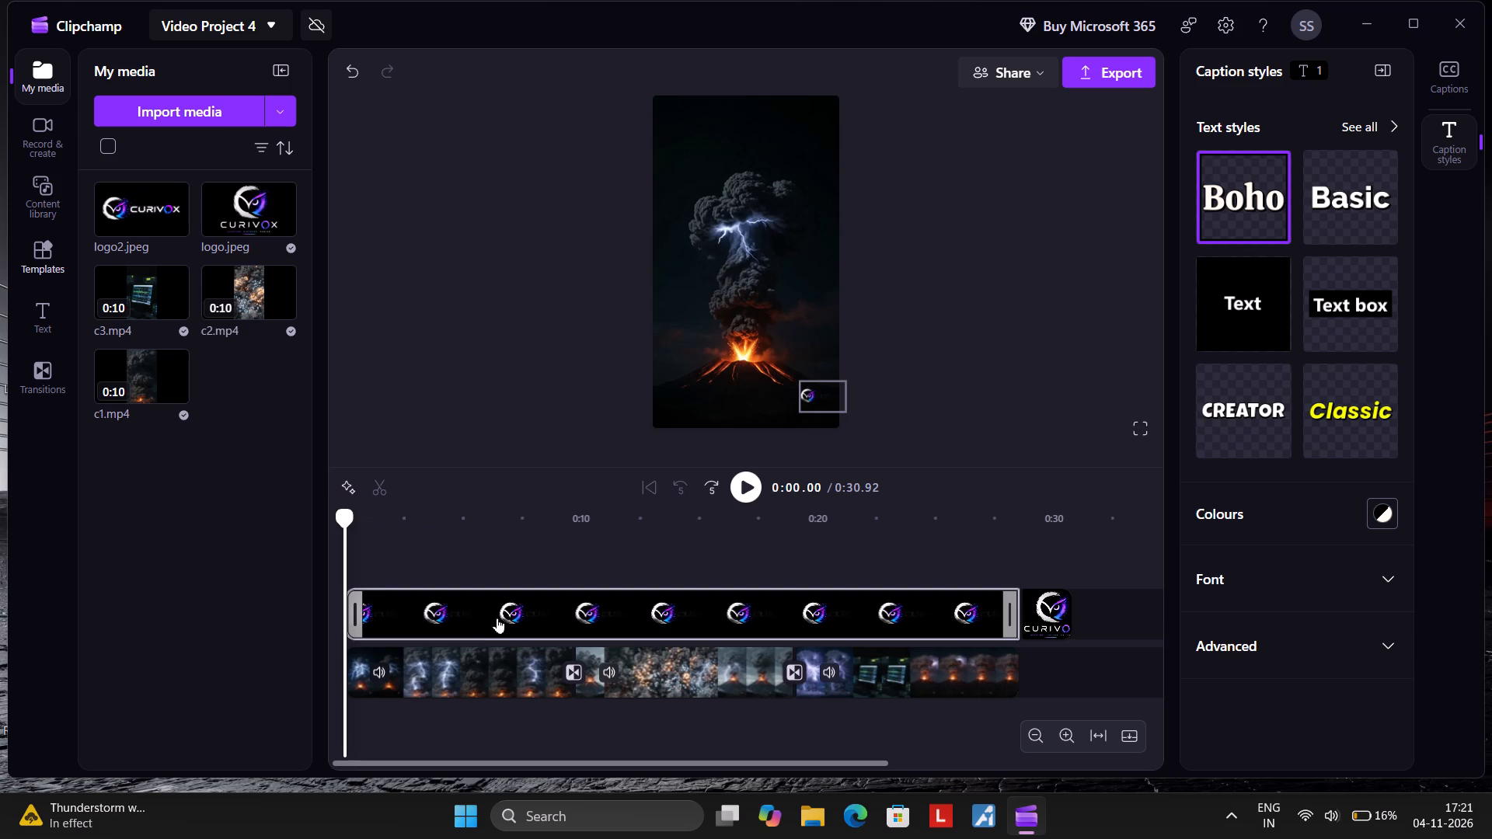
{"action": "left_click", "coordinate": [744, 496]}
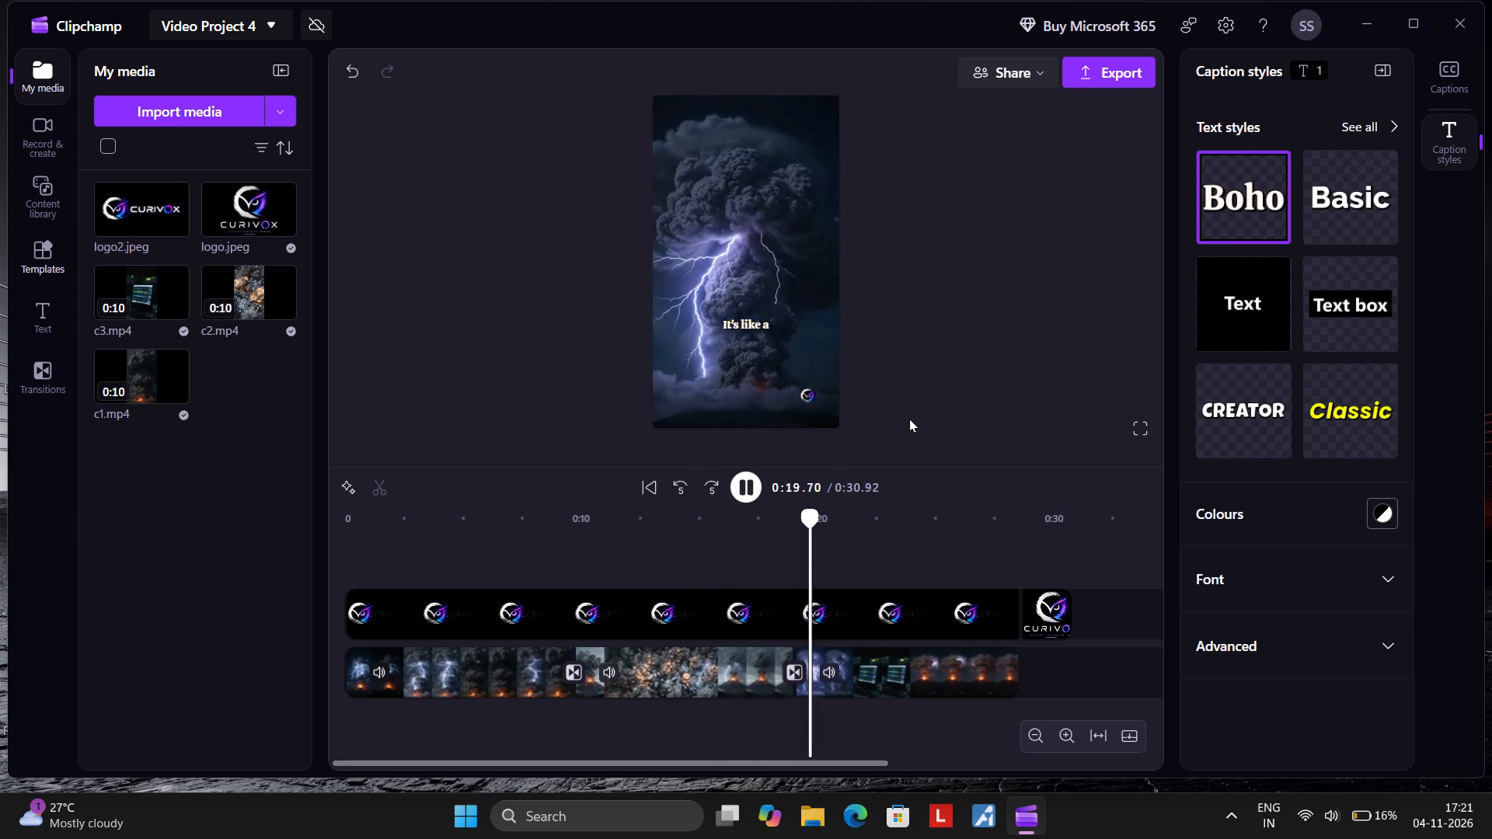
{"action": "left_click", "coordinate": [753, 500]}
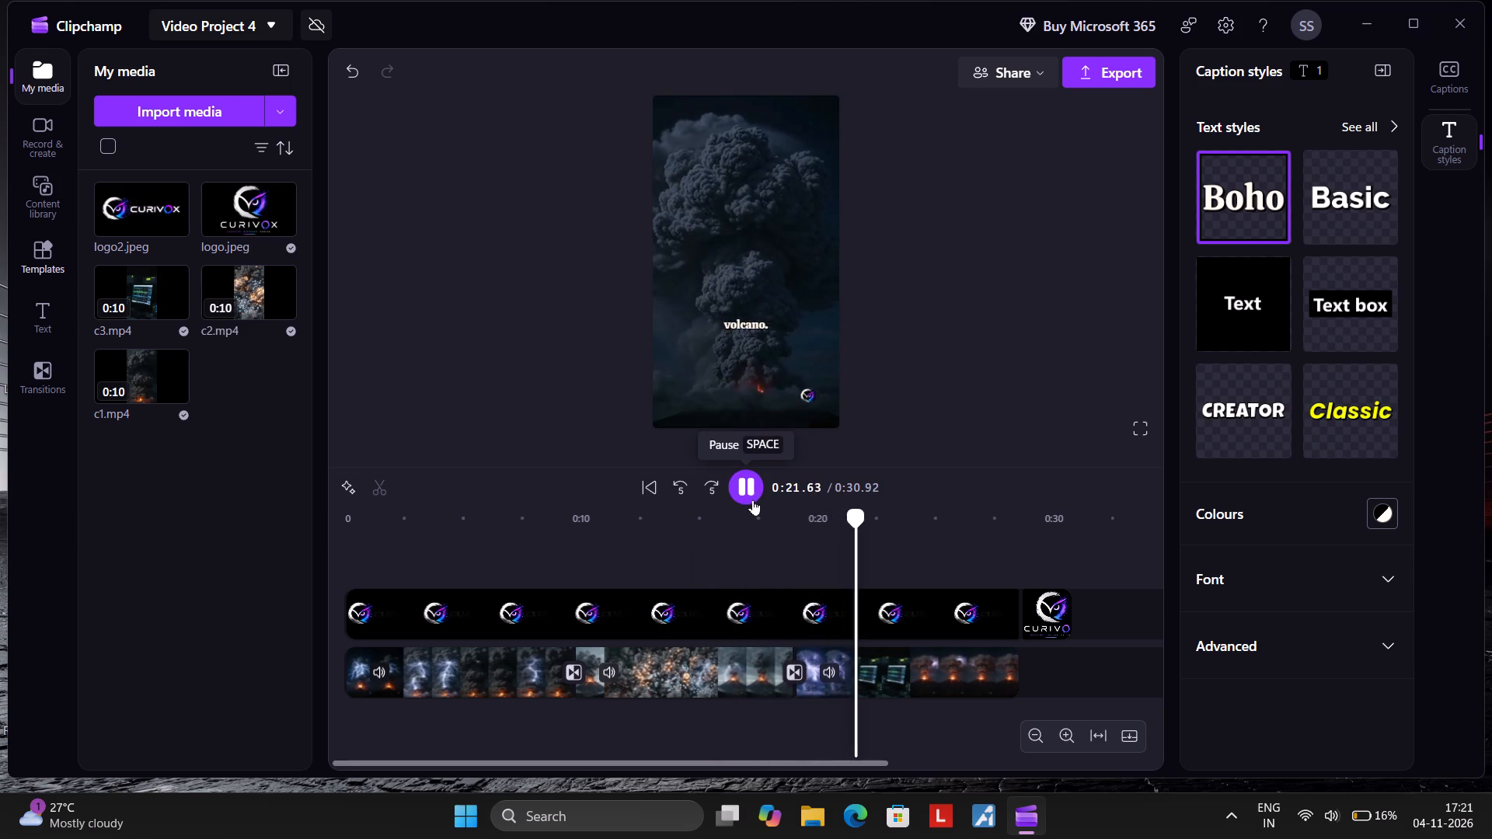
Delete the transition between the c2.mp4 and c3.mp4 clips.
{"action": "left_click", "coordinate": [793, 678]}
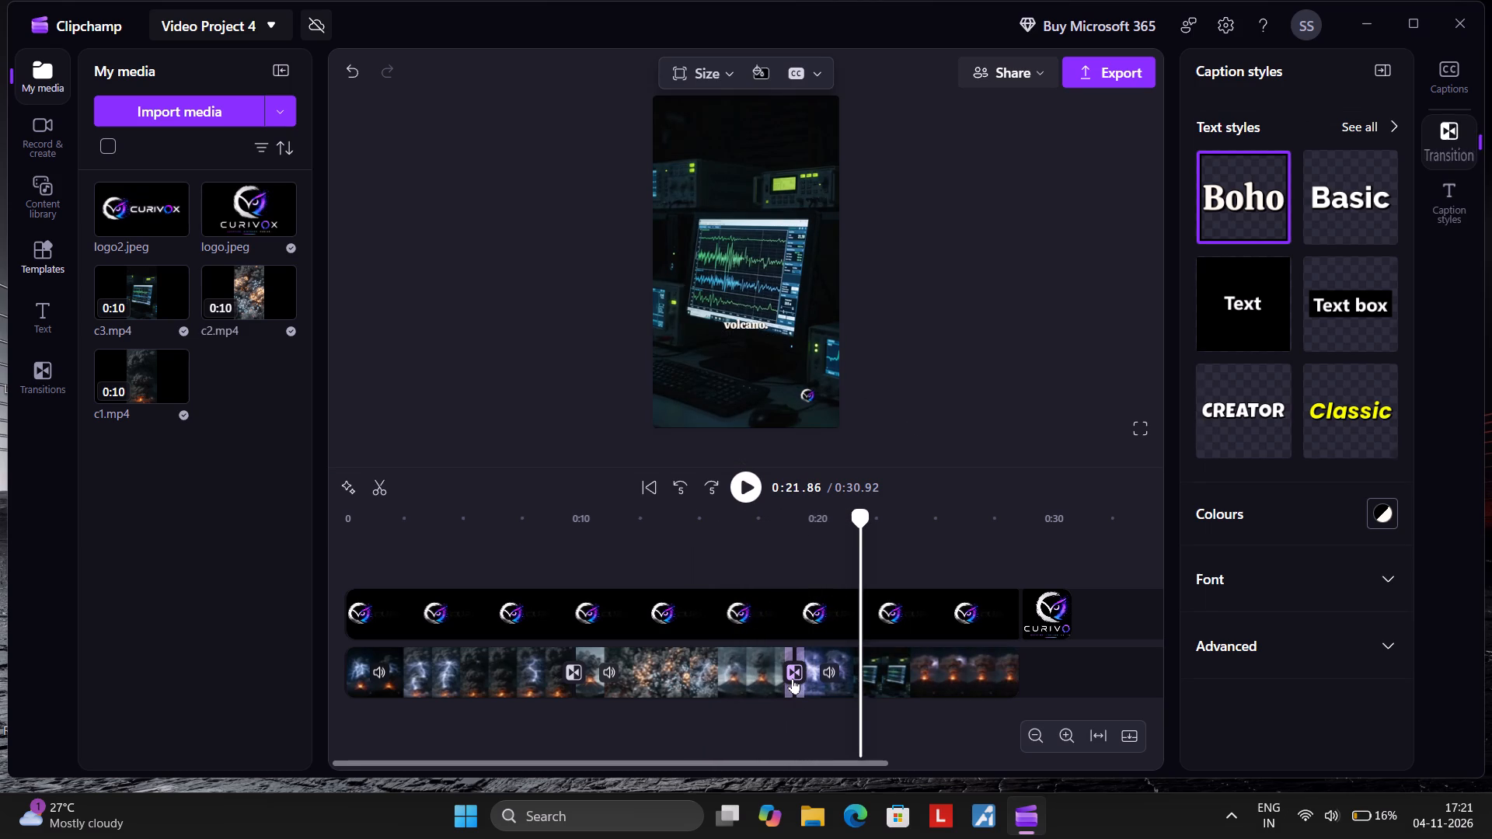
{"action": "right_click", "coordinate": [793, 678]}
{"action": "left_click", "coordinate": [828, 691]}
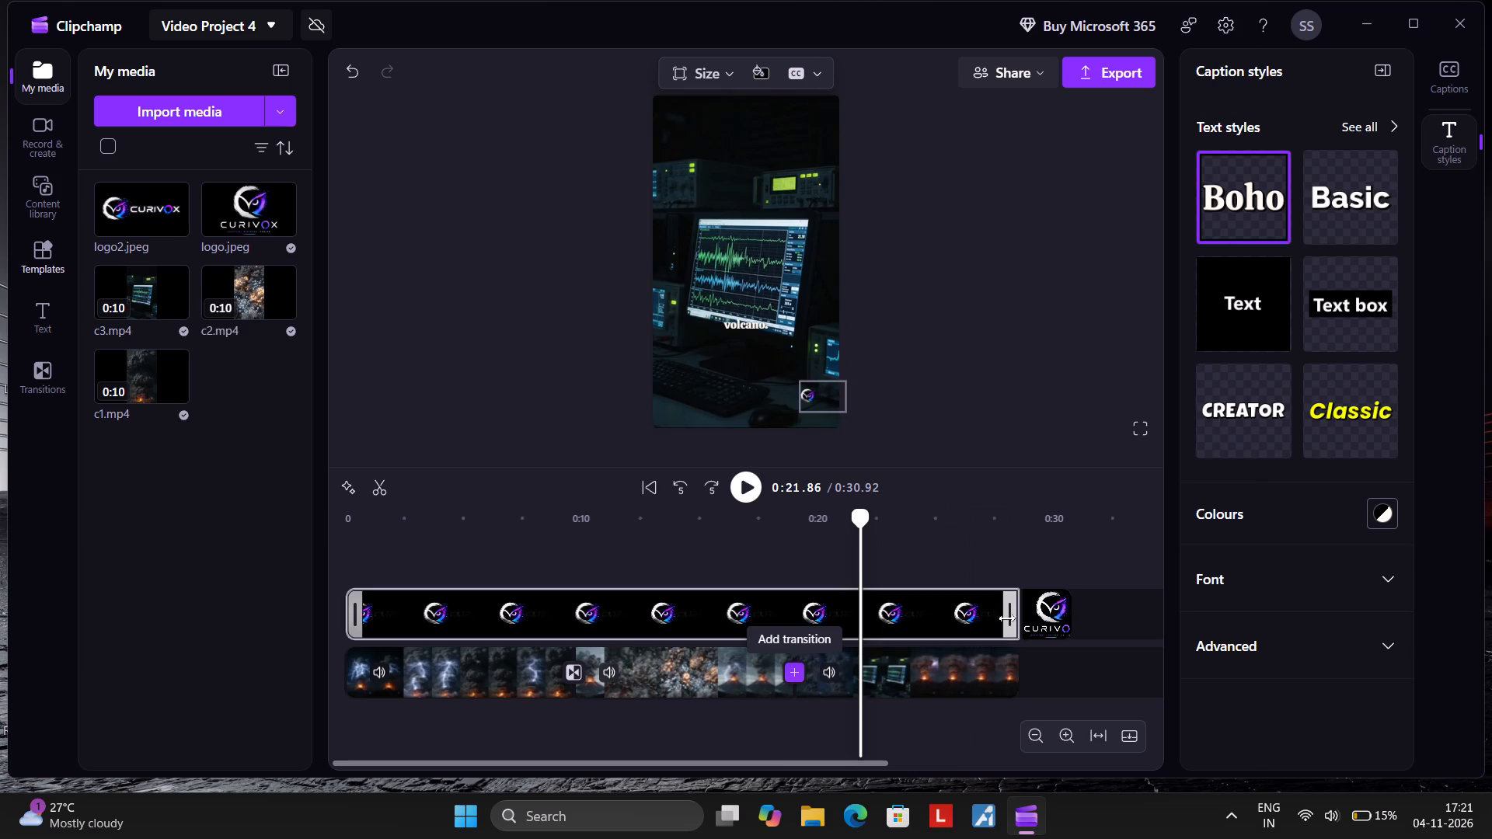
{"action": "left_click_drag", "start_coordinate": [1014, 596], "coordinate": [1015, 604]}
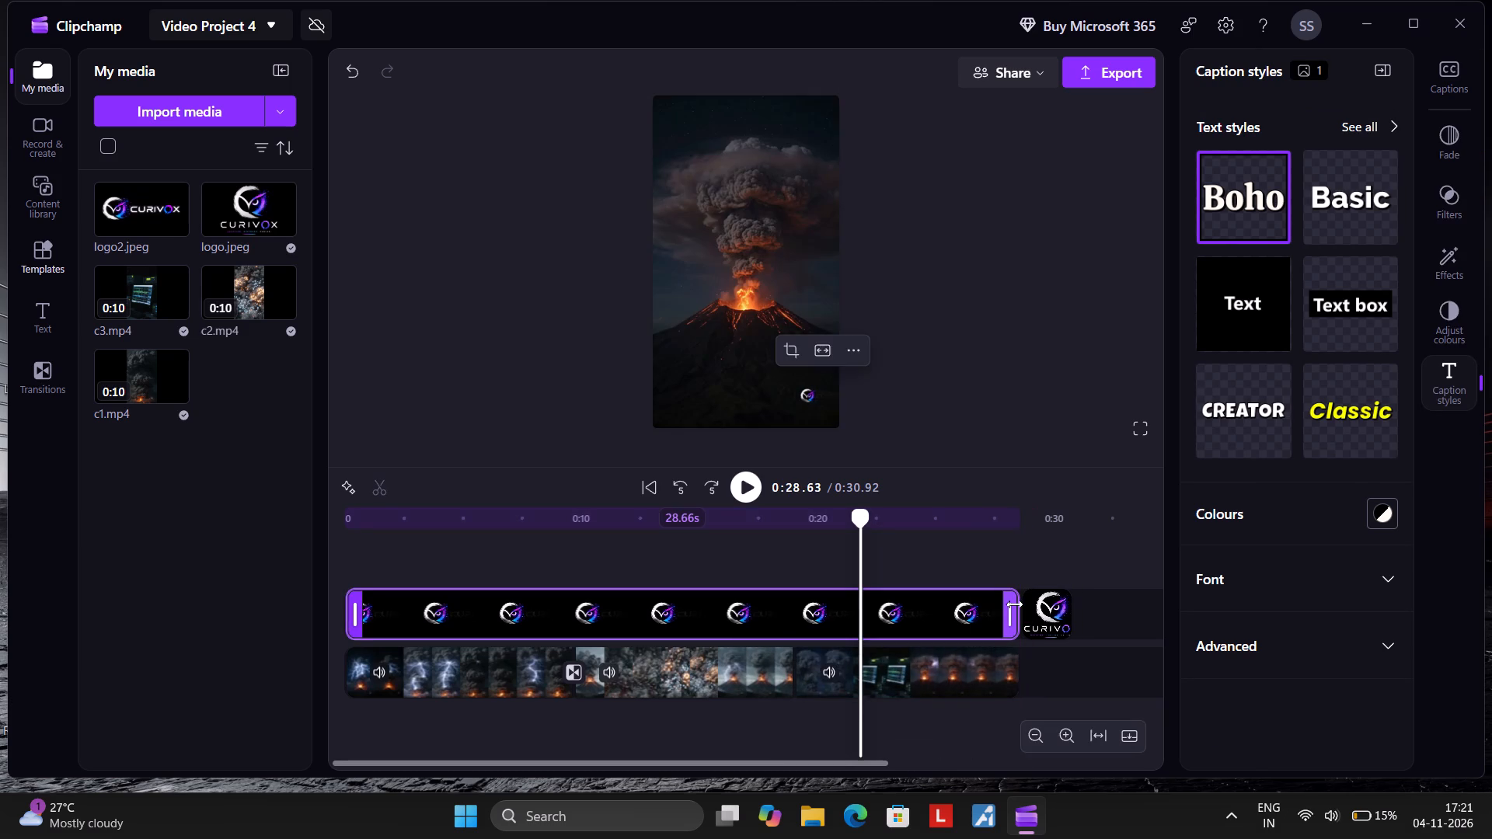
Preview the cut between c2.mp4 and c3.mp4, pausing at about 0:21.
{"action": "left_click_drag", "start_coordinate": [860, 520], "coordinate": [717, 547]}
{"action": "left_click", "coordinate": [751, 491]}
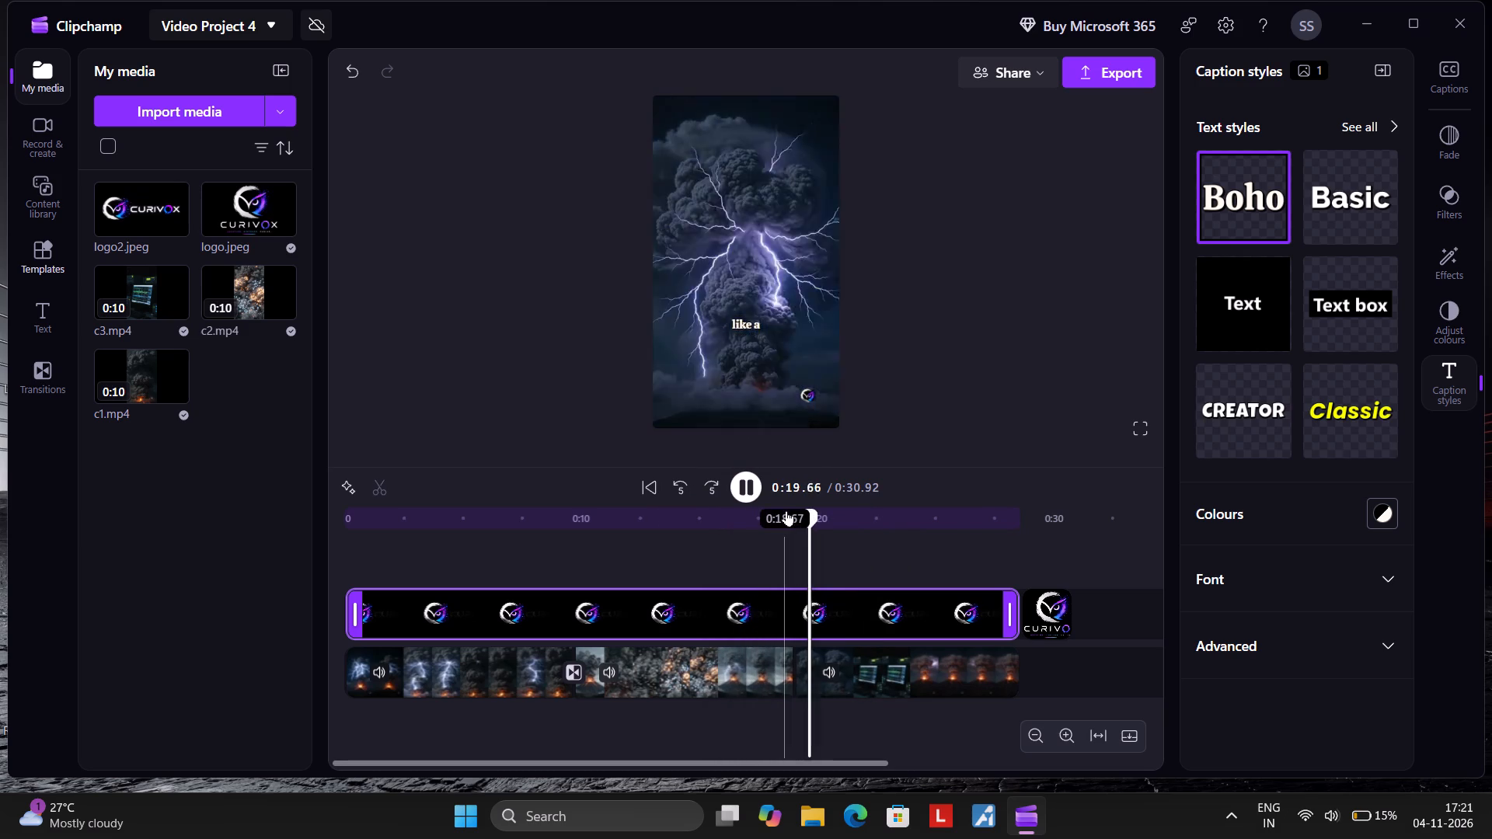
{"action": "left_click", "coordinate": [758, 492]}
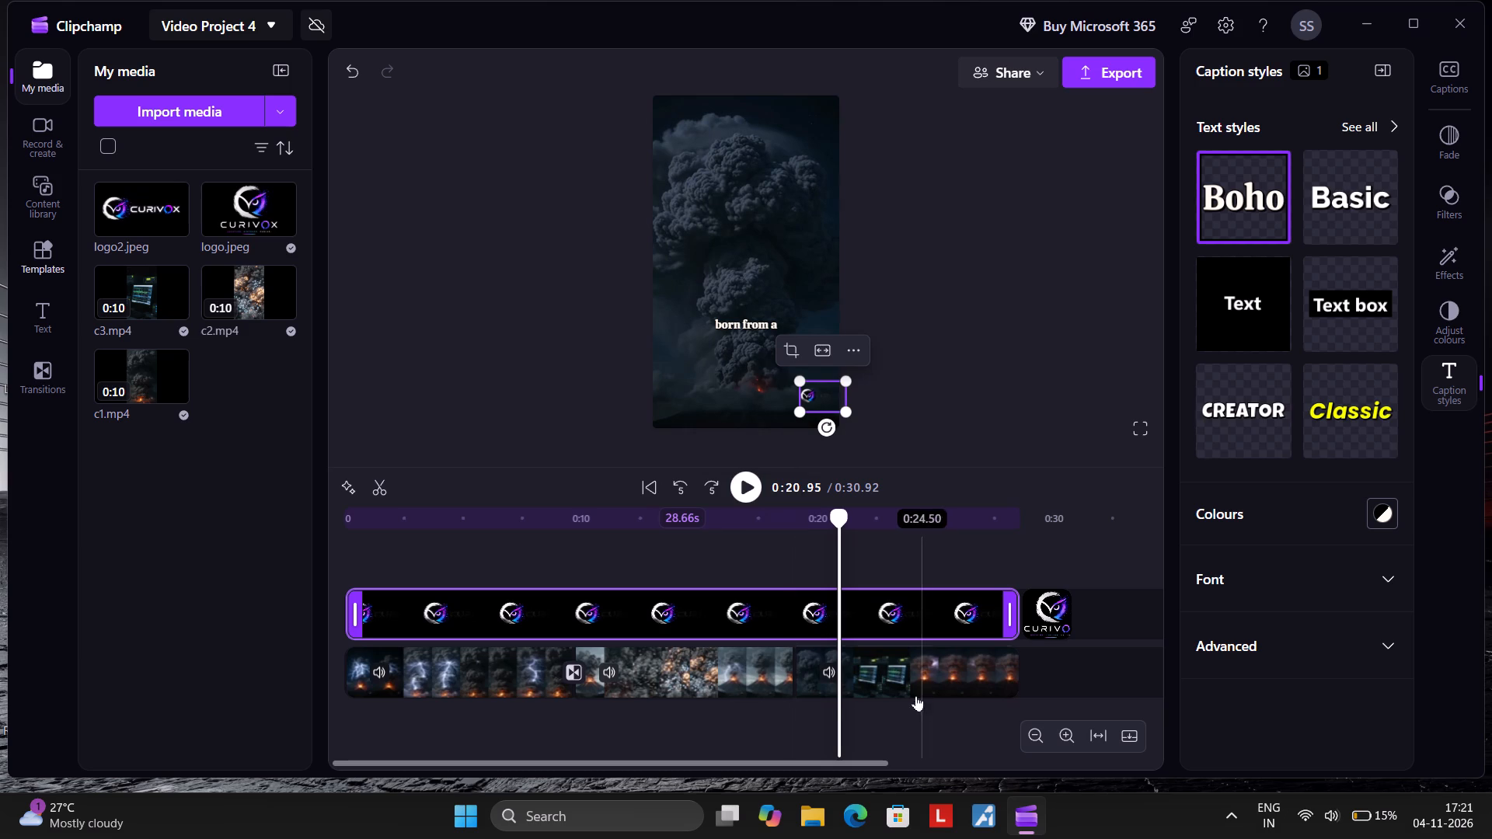
Extend the start of the c3.mp4 clip to a length of 9.92 s and the end of c2.mp4 to 10.00 s.
{"action": "left_click", "coordinate": [906, 677]}
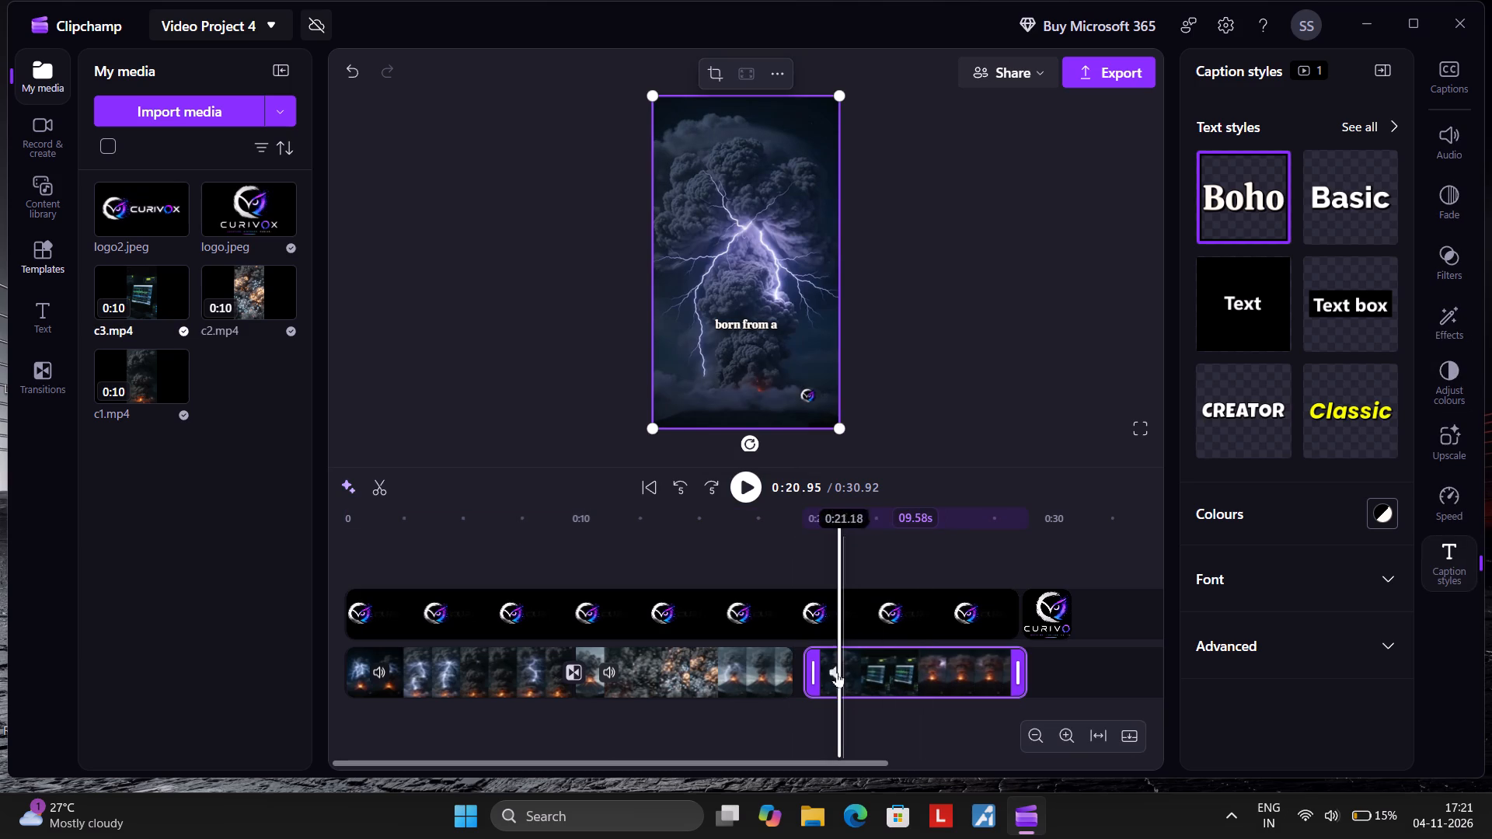
{"action": "left_click_drag", "start_coordinate": [811, 670], "coordinate": [776, 671]}
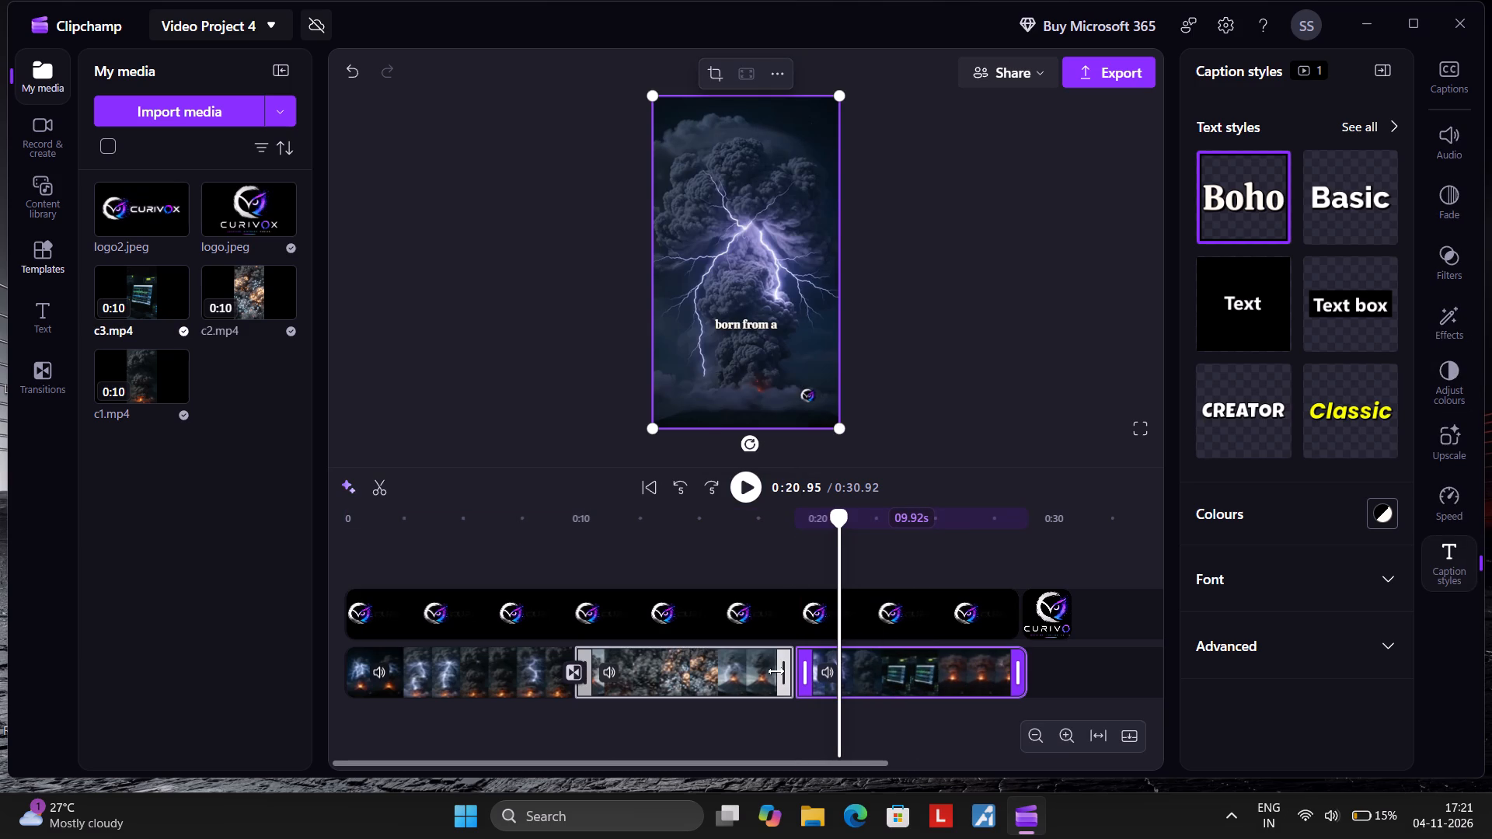
{"action": "left_click_drag", "start_coordinate": [790, 670], "coordinate": [825, 676]}
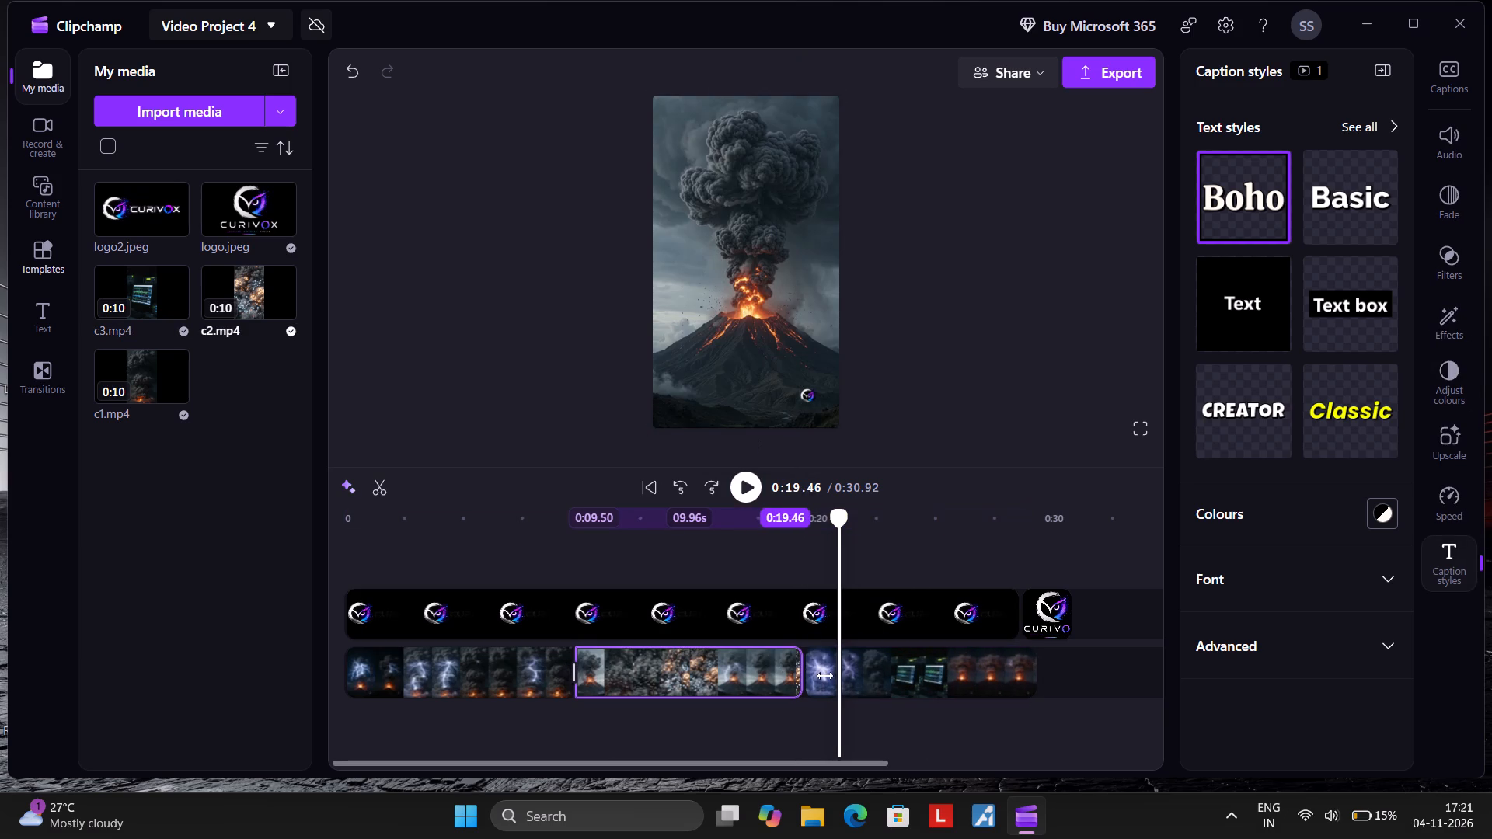
{"action": "left_click_drag", "start_coordinate": [825, 676], "coordinate": [854, 677]}
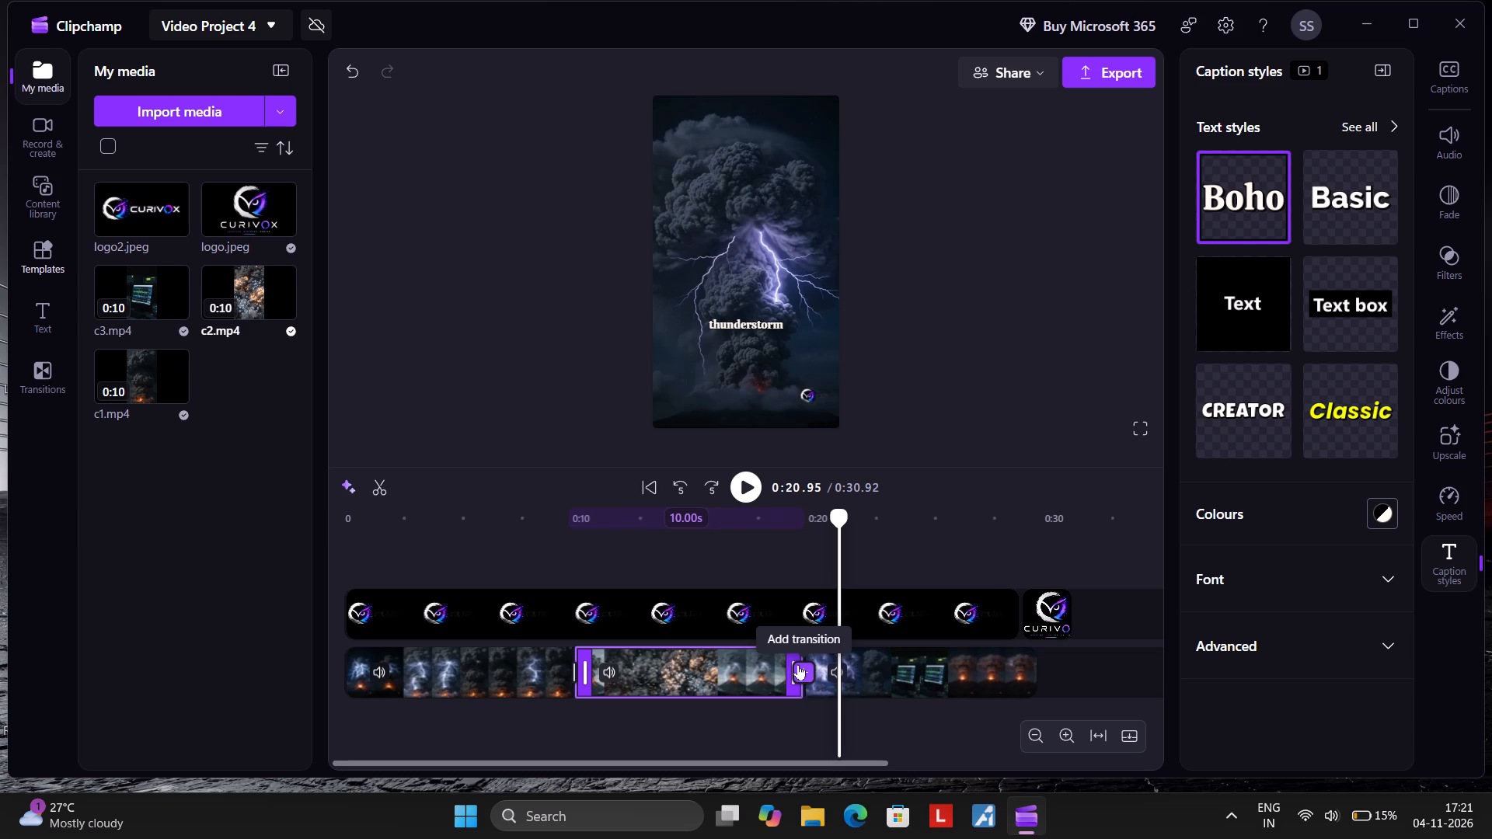
Preview the join between the extended c2.mp4 and c3.mp4 clips.
{"action": "left_click_drag", "start_coordinate": [832, 522], "coordinate": [726, 557]}
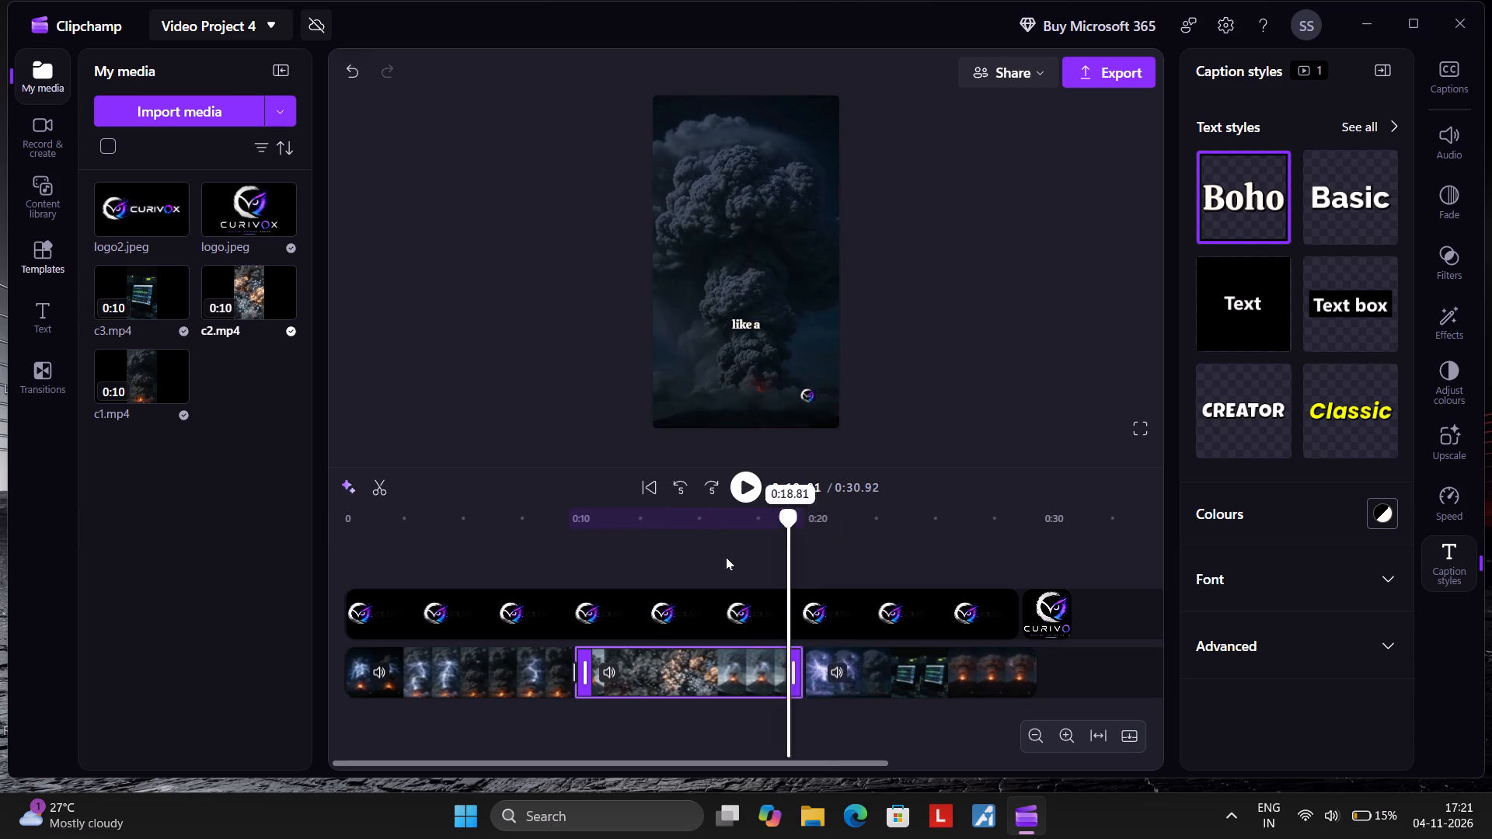
{"action": "left_click_drag", "start_coordinate": [726, 557], "coordinate": [722, 558]}
{"action": "left_click", "coordinate": [747, 486]}
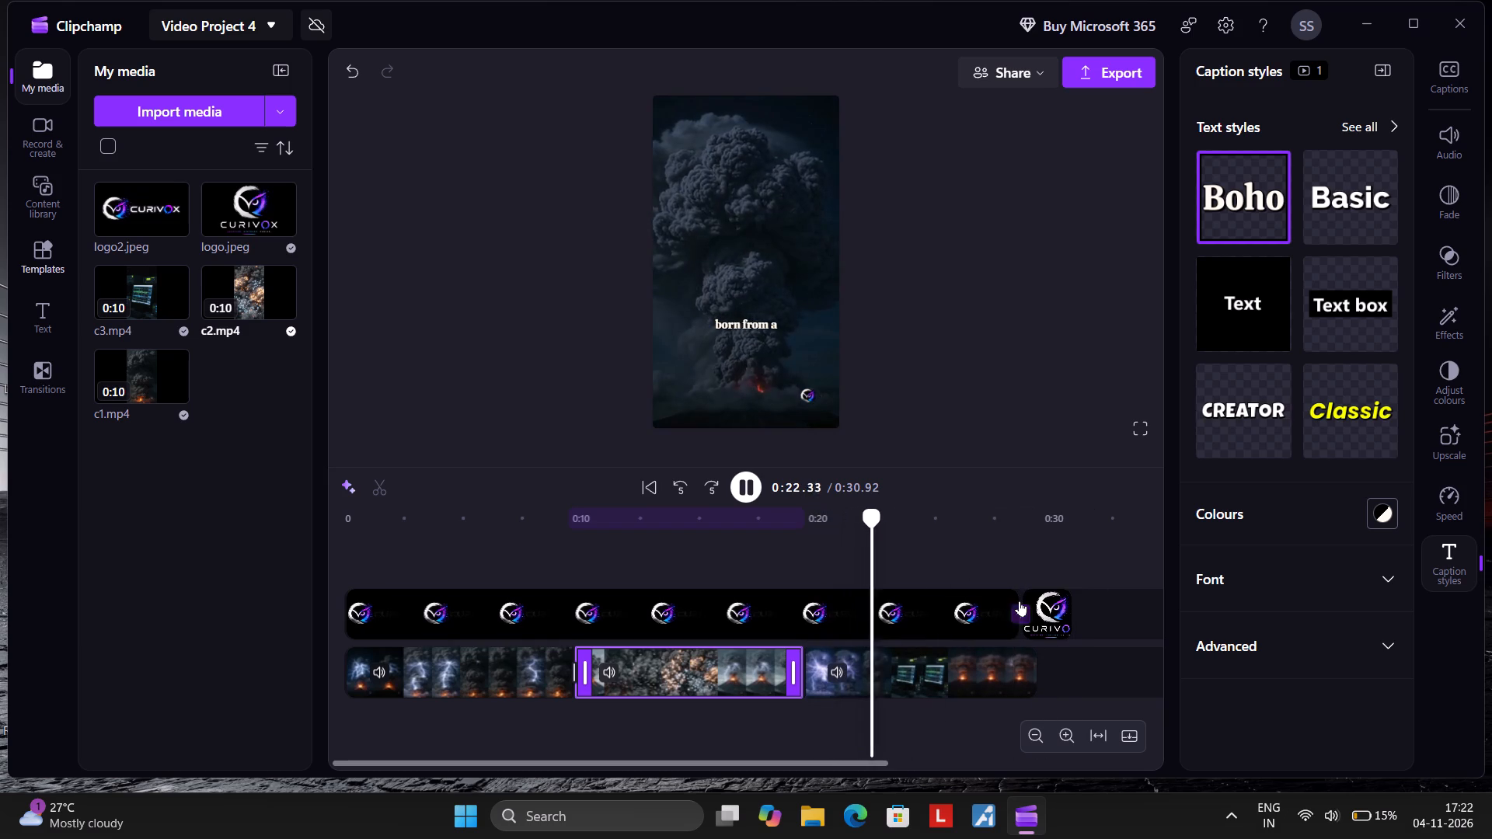
Extend the end of the logo2.jpeg overlay to 29.42 s so that it lines up with the end of c3.mp4.
{"action": "left_click_drag", "start_coordinate": [1011, 601], "coordinate": [1037, 608]}
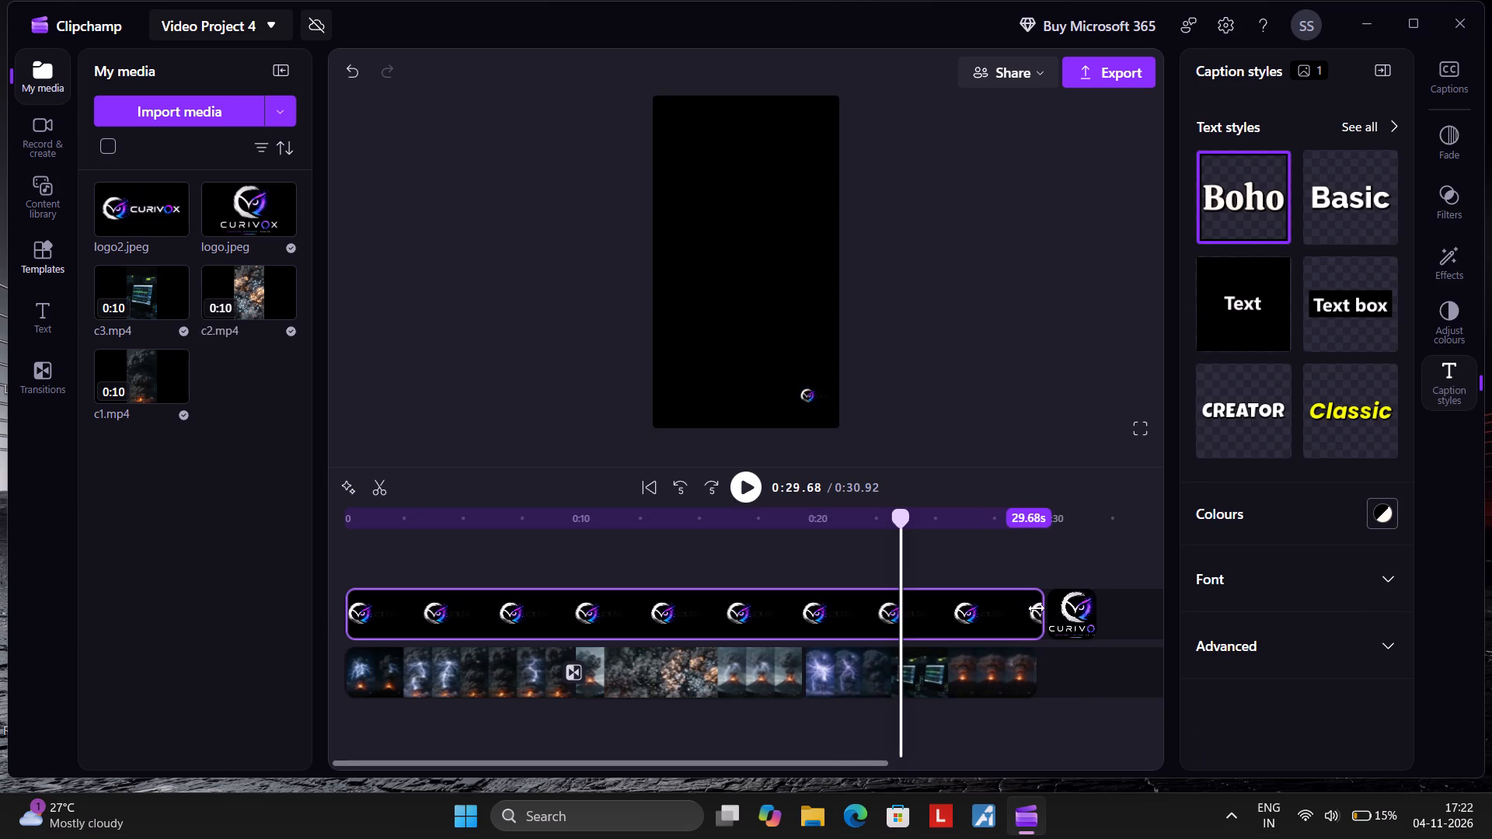
{"action": "left_click_drag", "start_coordinate": [1037, 608], "coordinate": [1030, 611]}
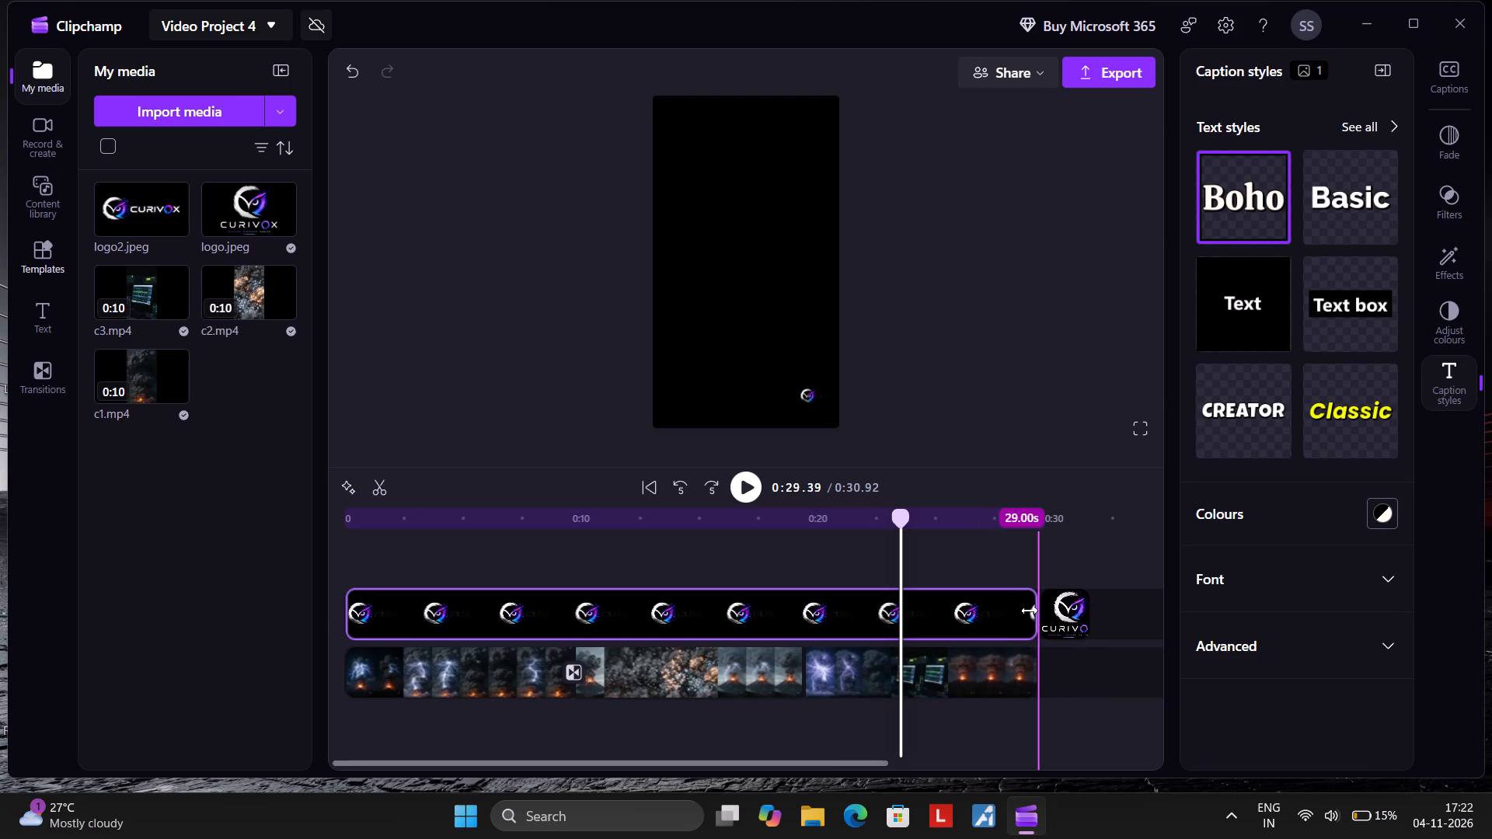
{"action": "left_click_drag", "start_coordinate": [1030, 611], "coordinate": [1029, 611]}
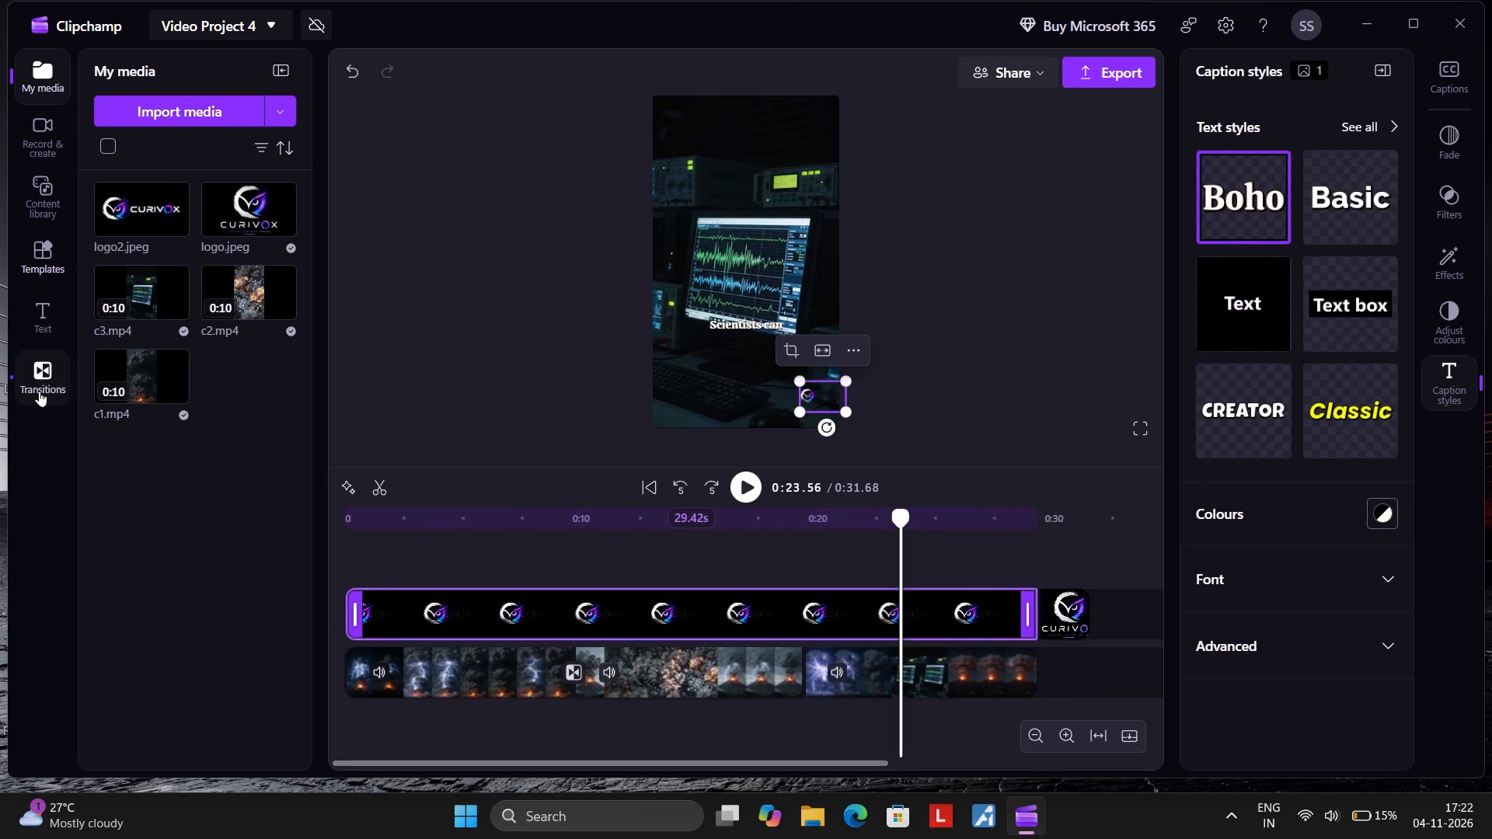
Add a Glitch reveal transition between the logo2.jpeg overlay and the closing logo.jpeg clip.
{"action": "left_click", "coordinate": [40, 391]}
{"action": "scroll", "coordinate": [194, 555], "scroll_direction": "down", "scroll_amount": 2}
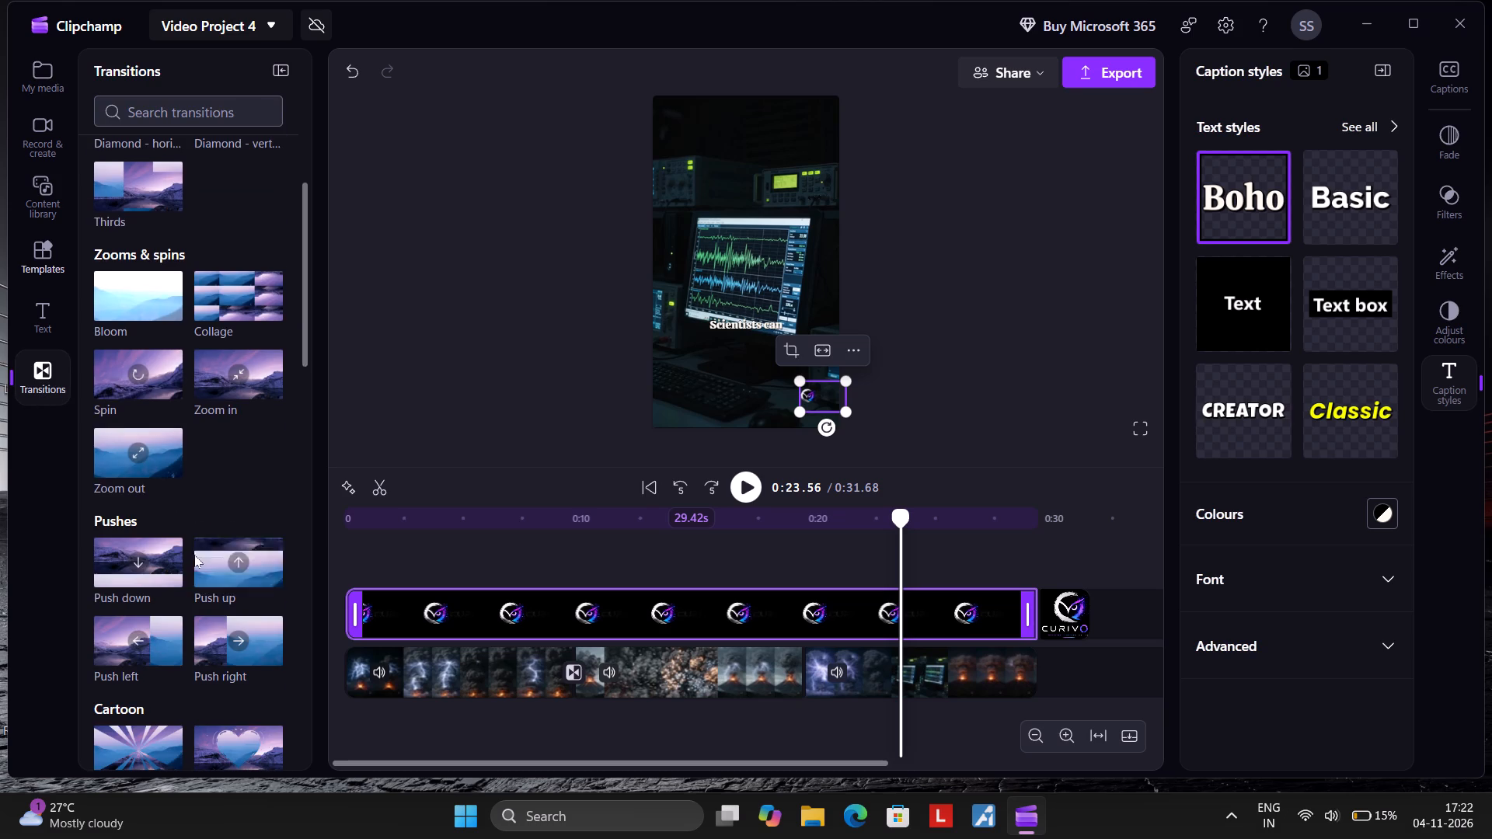
{"action": "scroll", "coordinate": [194, 555], "scroll_direction": "down", "scroll_amount": 1}
{"action": "scroll", "coordinate": [249, 634], "scroll_direction": "down", "scroll_amount": 1}
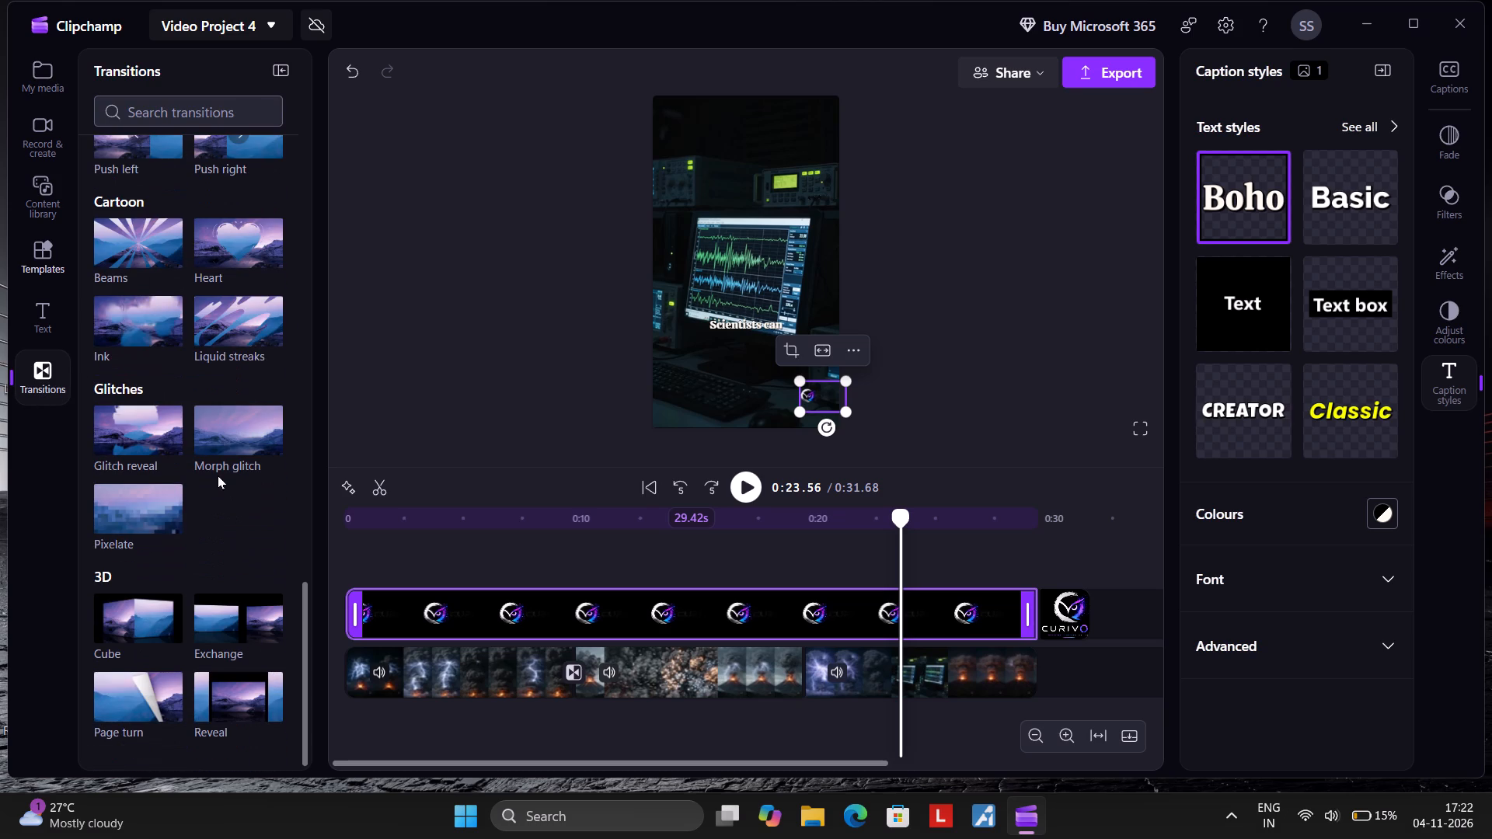
{"action": "left_click_drag", "start_coordinate": [140, 431], "coordinate": [922, 683]}
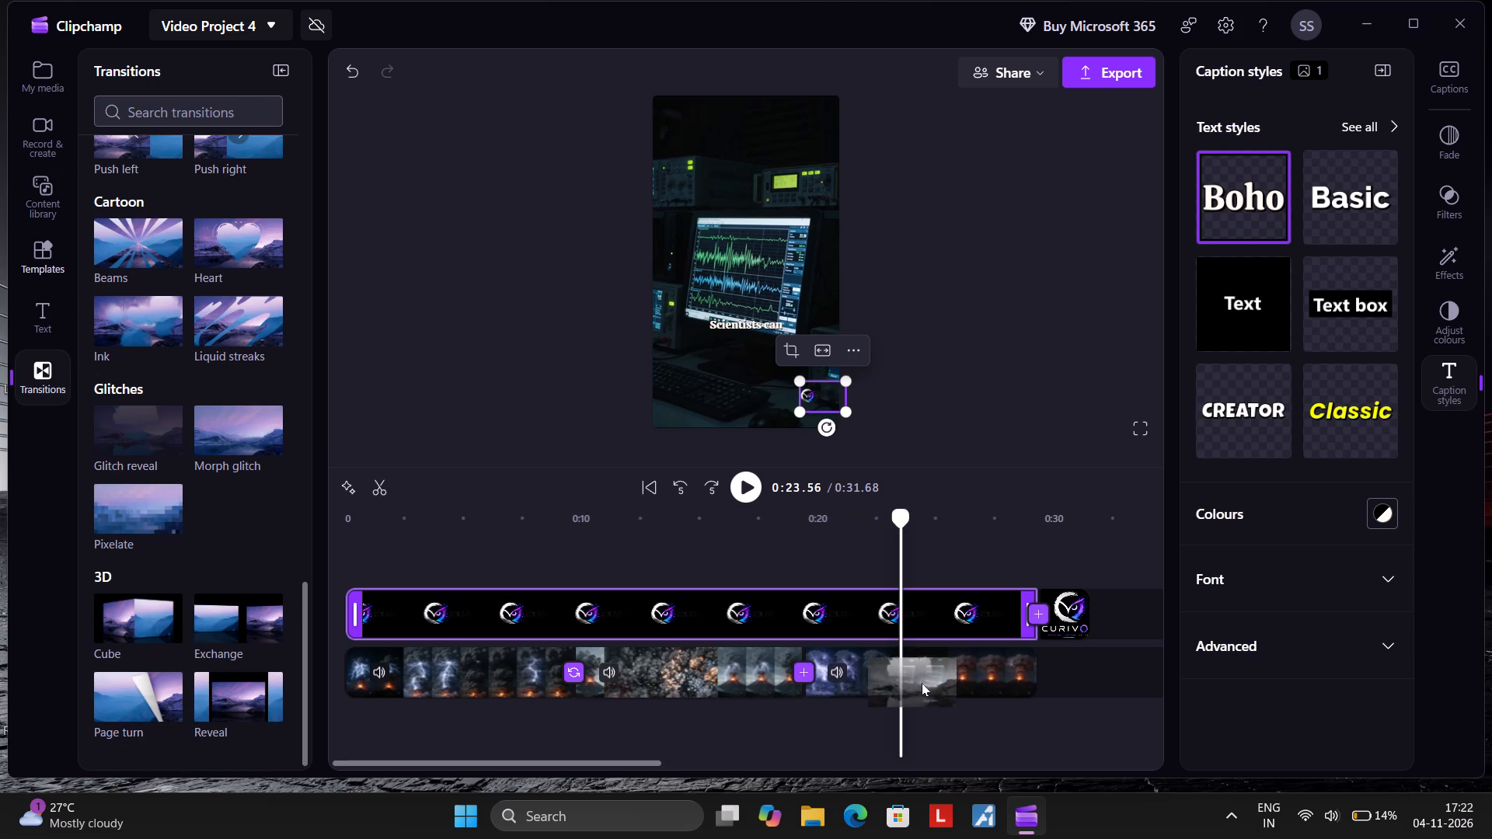
{"action": "left_click_drag", "start_coordinate": [922, 683], "coordinate": [1037, 612]}
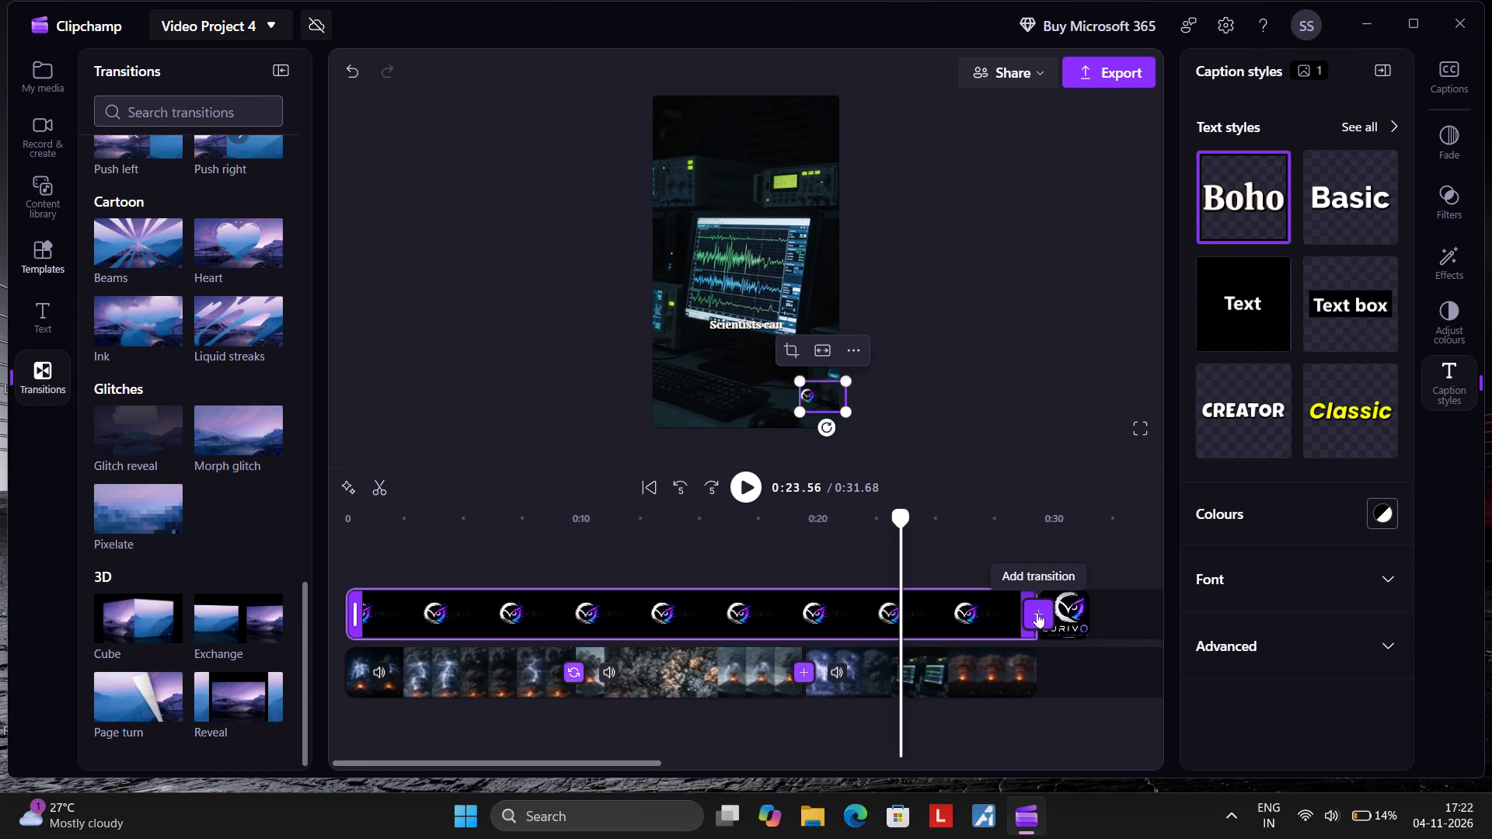
Preview the video from 0:13.50 through the closing logo to the end.
{"action": "left_click_drag", "start_coordinate": [900, 510], "coordinate": [663, 517]}
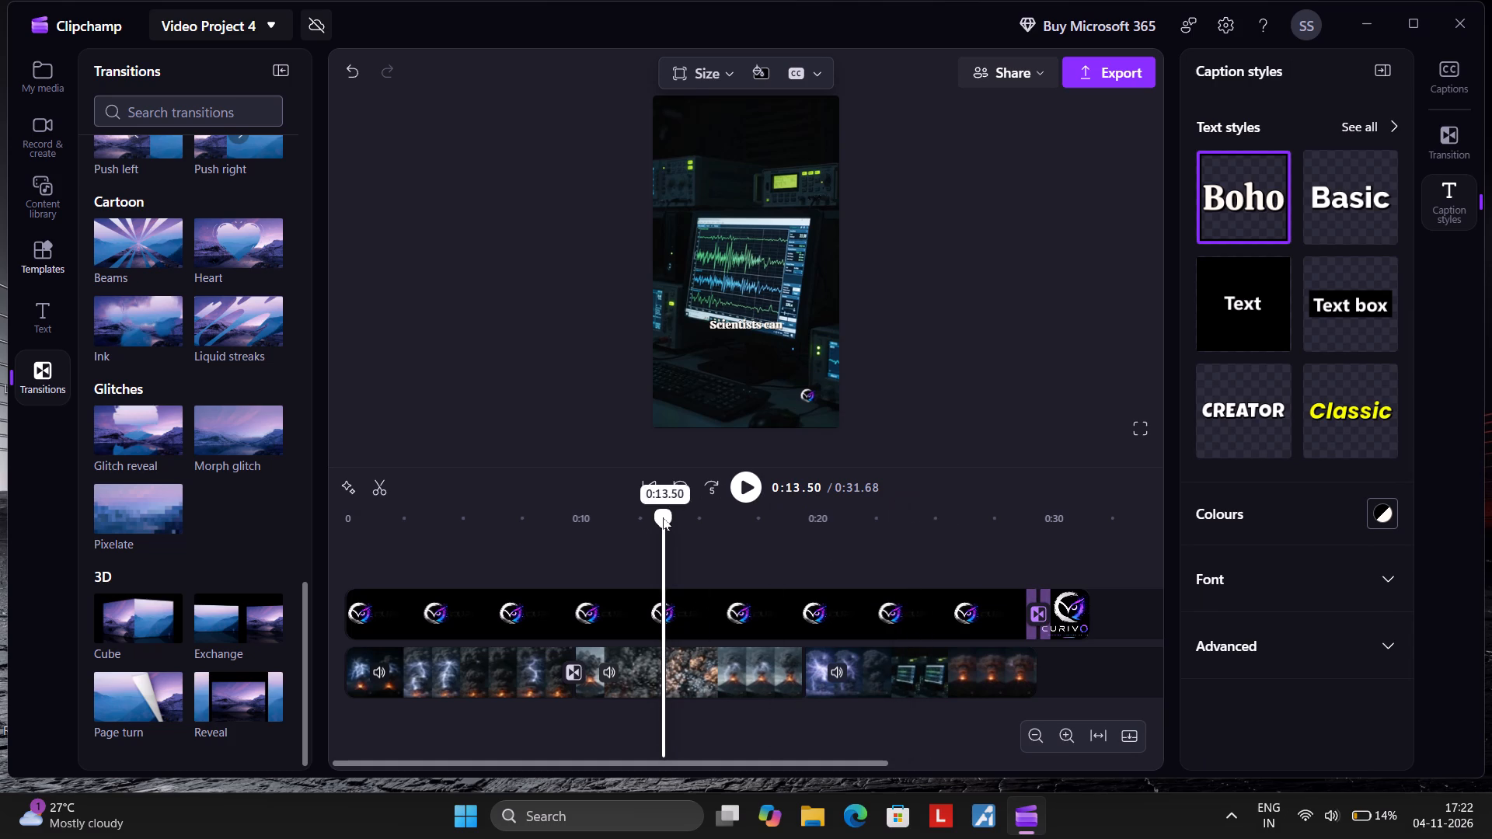
{"action": "left_click", "coordinate": [744, 486]}
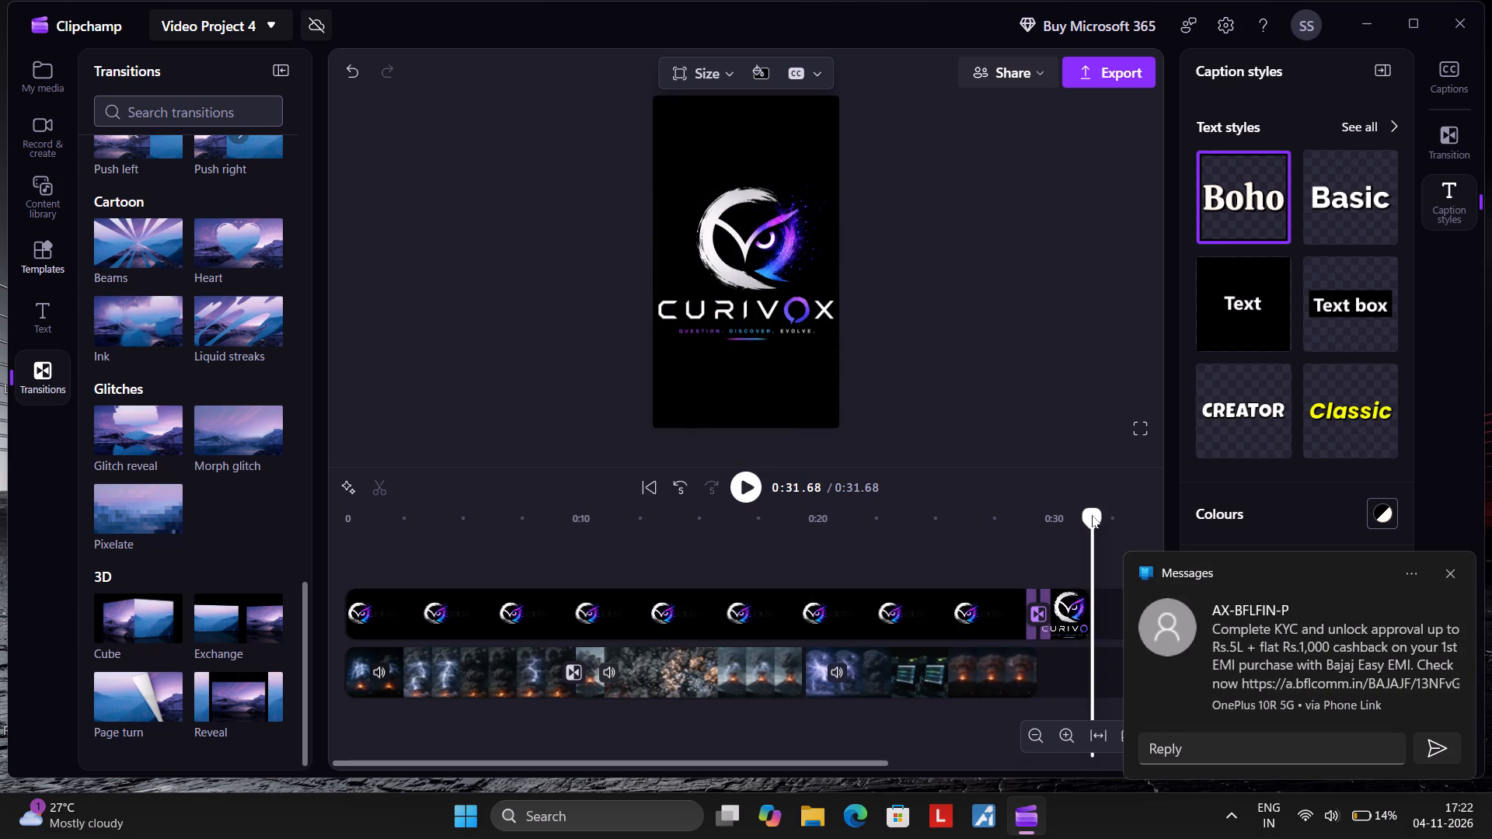
Return the playhead to the start of the video and open the text presets.
{"action": "left_click_drag", "start_coordinate": [1096, 520], "coordinate": [0, 569]}
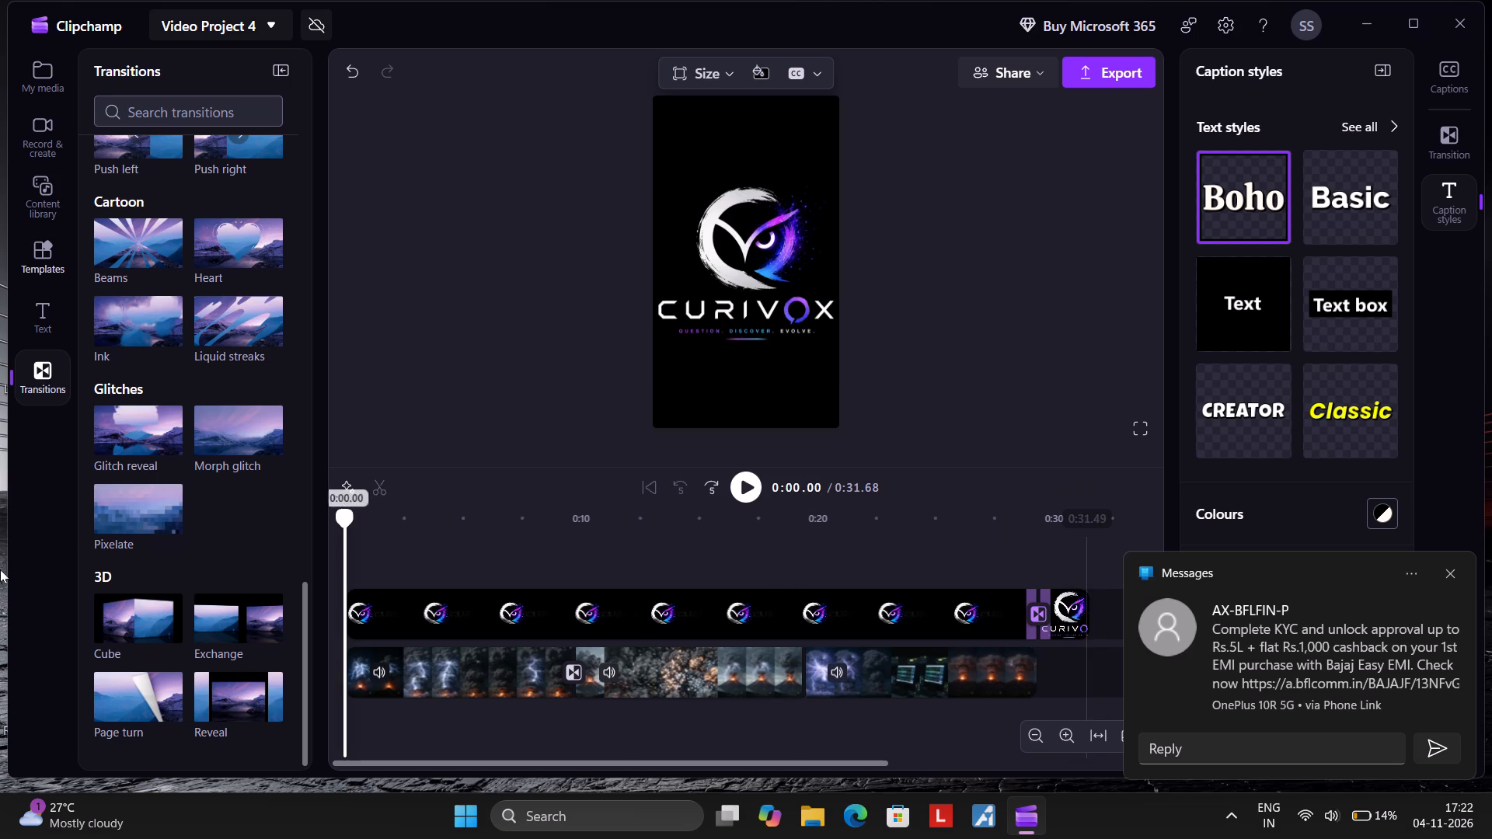
{"action": "left_click", "coordinate": [1448, 575]}
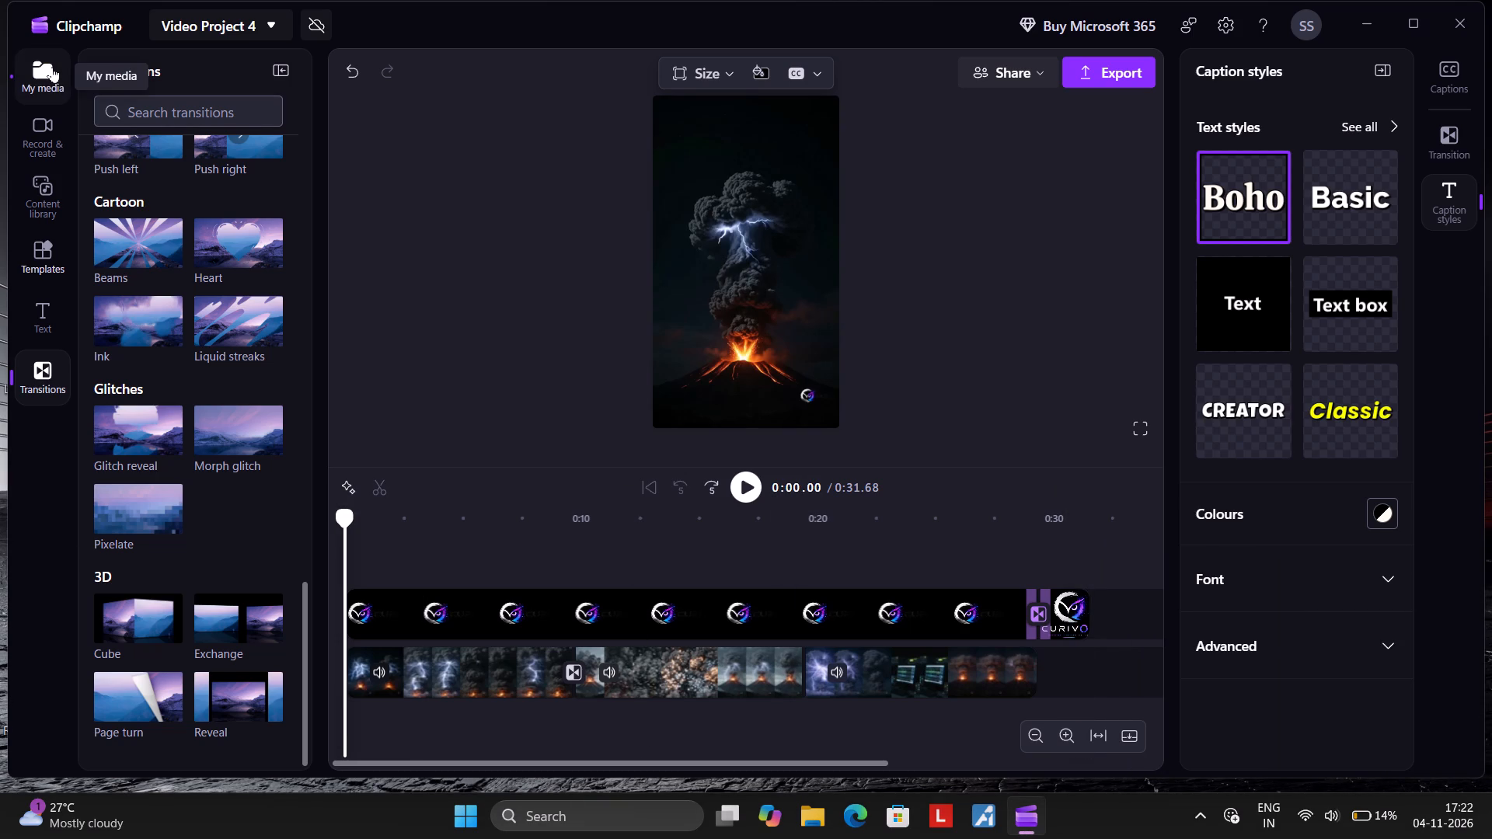
{"action": "left_click", "coordinate": [21, 311]}
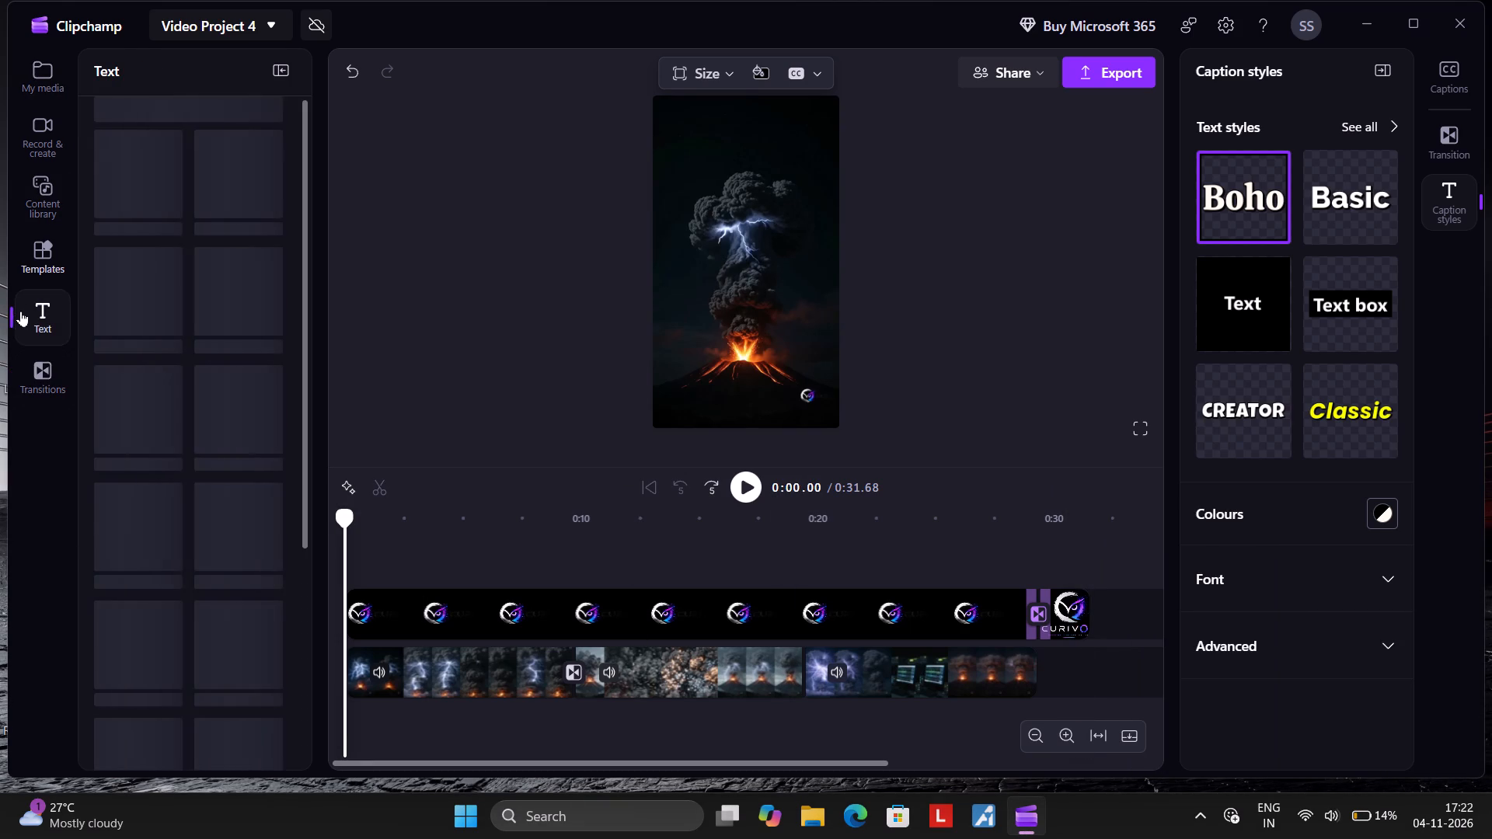
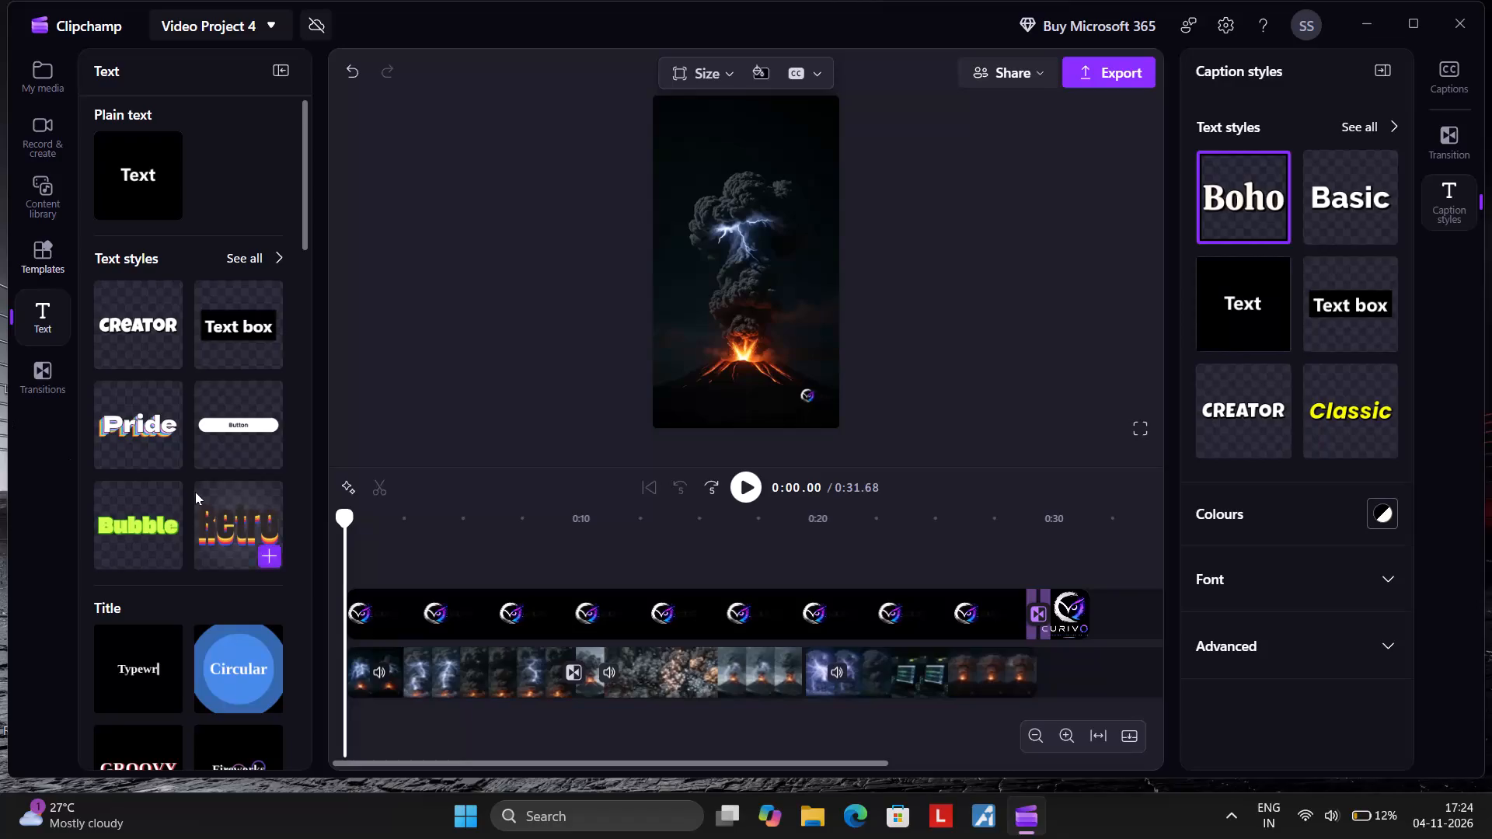
Add a Glitch title on a new track above the closing logo.jpeg clip near the end of the timeline.
{"action": "scroll", "coordinate": [195, 492], "scroll_direction": "down", "scroll_amount": 3}
{"action": "scroll", "coordinate": [195, 492], "scroll_direction": "up", "scroll_amount": 2}
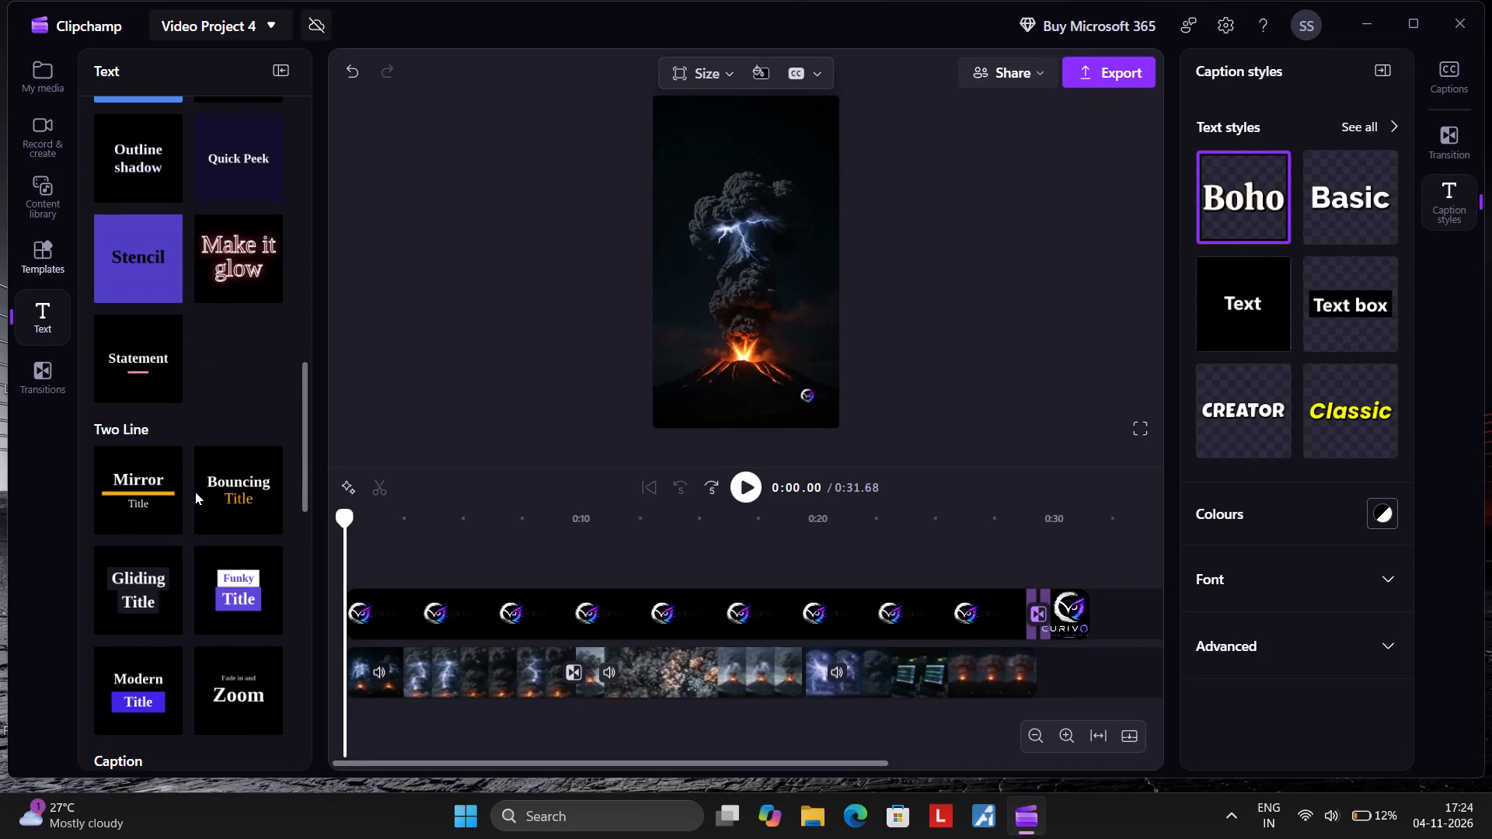
{"action": "scroll", "coordinate": [195, 492], "scroll_direction": "up", "scroll_amount": 2}
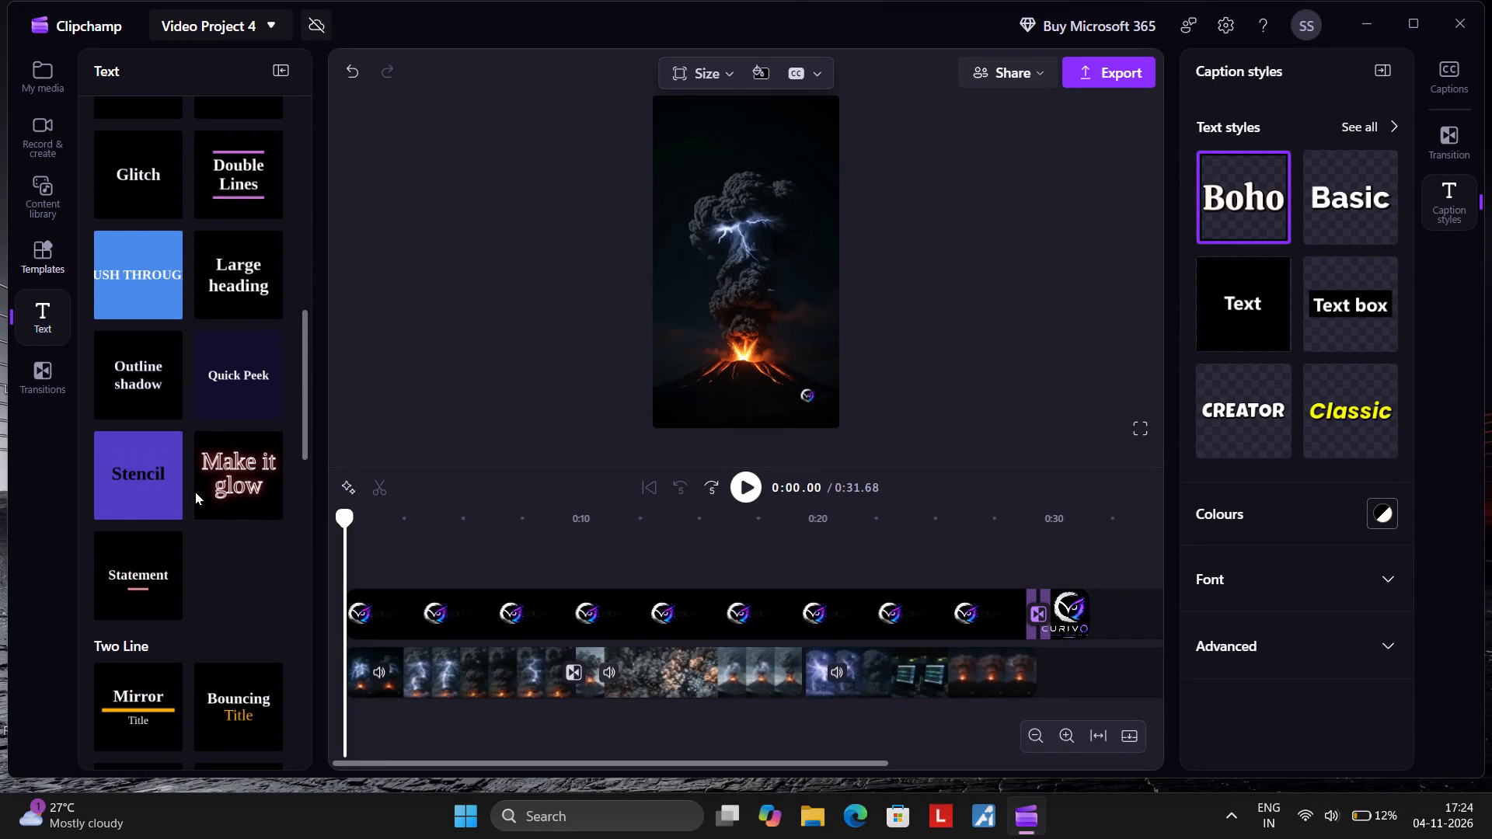
{"action": "left_click_drag", "start_coordinate": [151, 204], "coordinate": [1077, 519]}
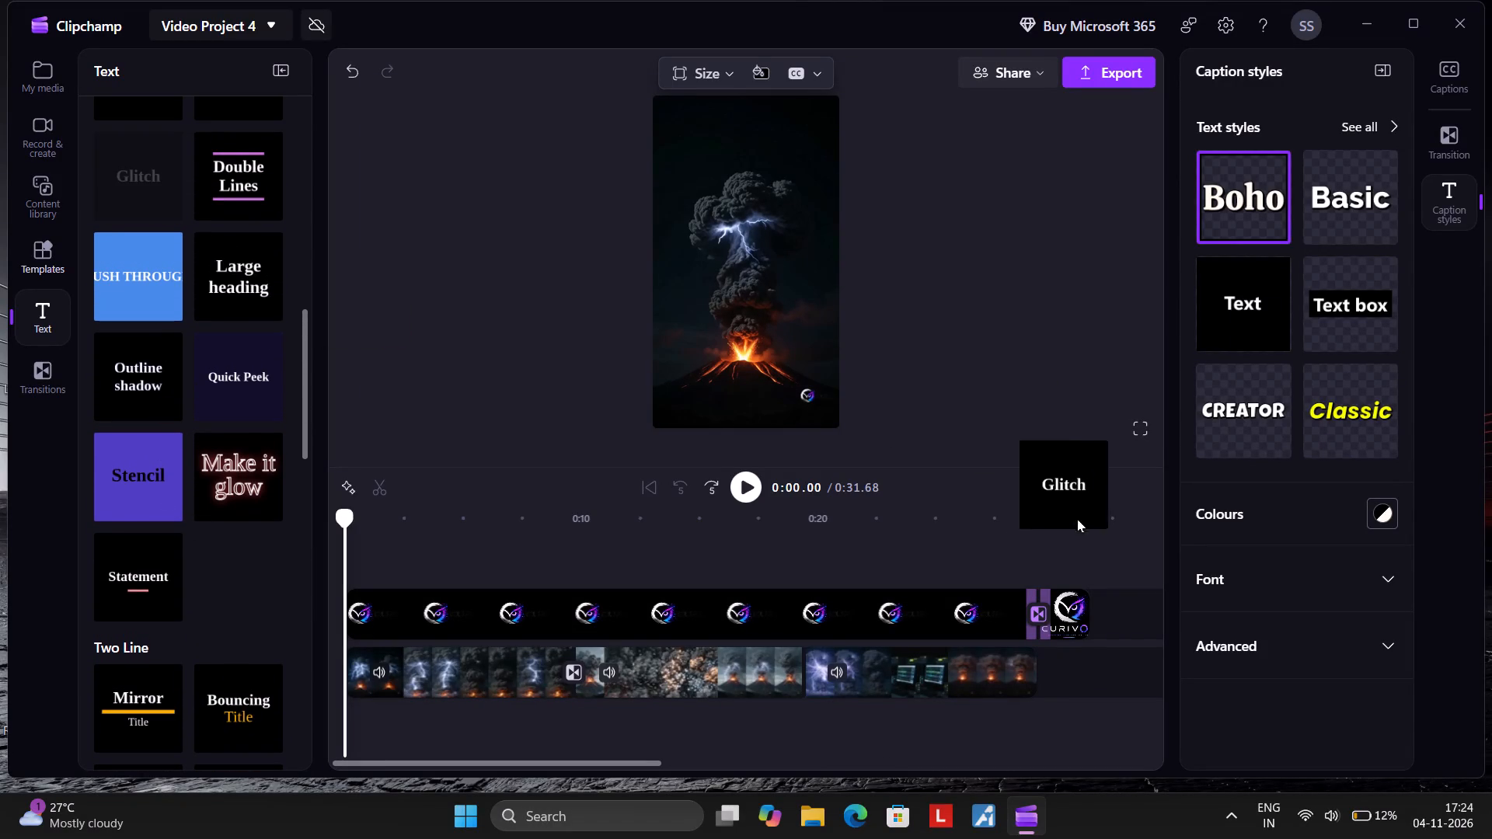
{"action": "left_click_drag", "start_coordinate": [1077, 519], "coordinate": [1075, 573]}
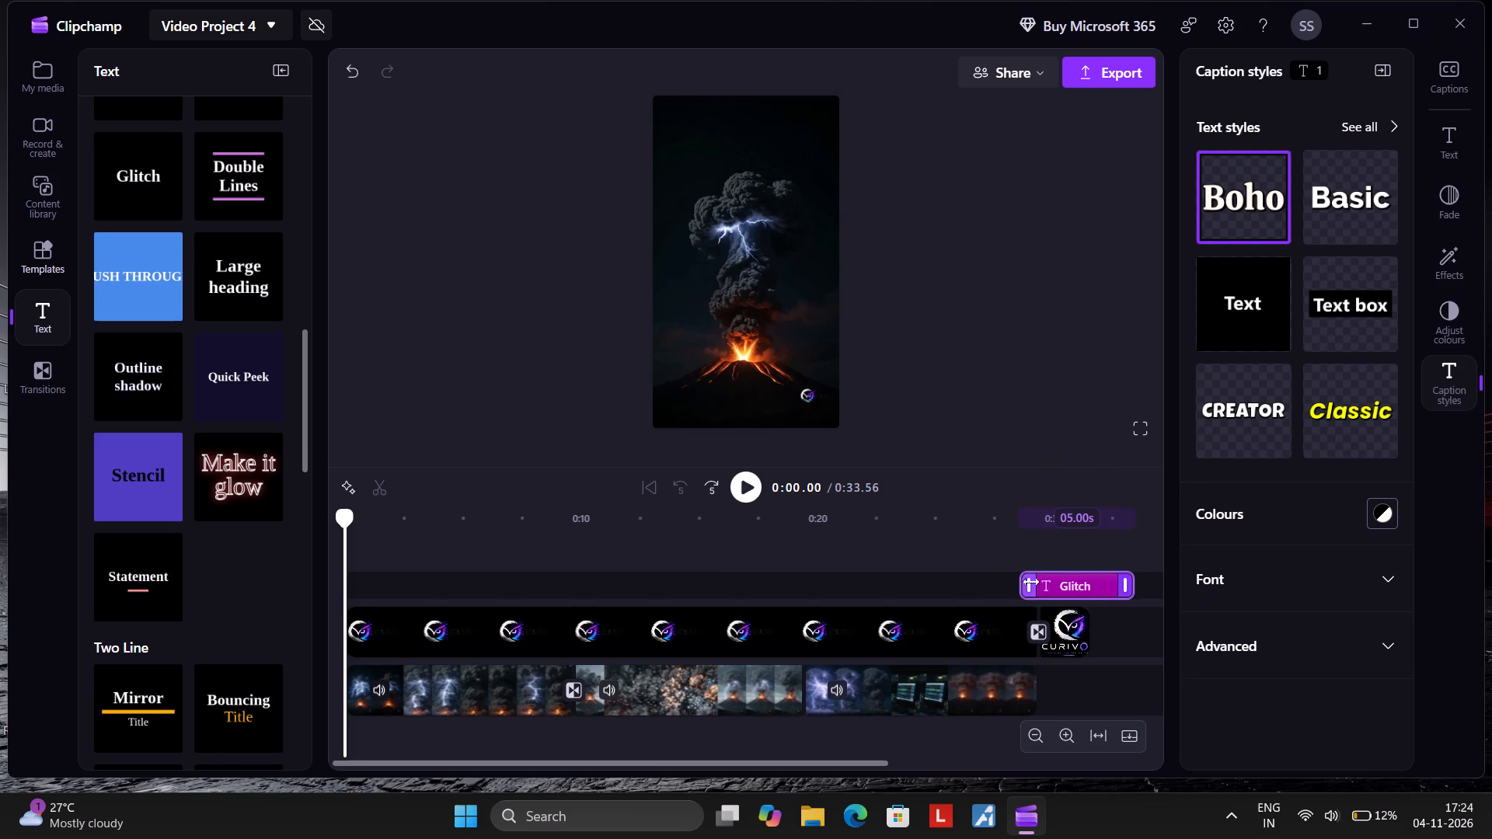
Trim the start of the Glitch title to begin with the closing logo.jpeg clip, shortening the title to 4.13 s.
{"action": "left_click_drag", "start_coordinate": [1031, 582], "coordinate": [1055, 594]}
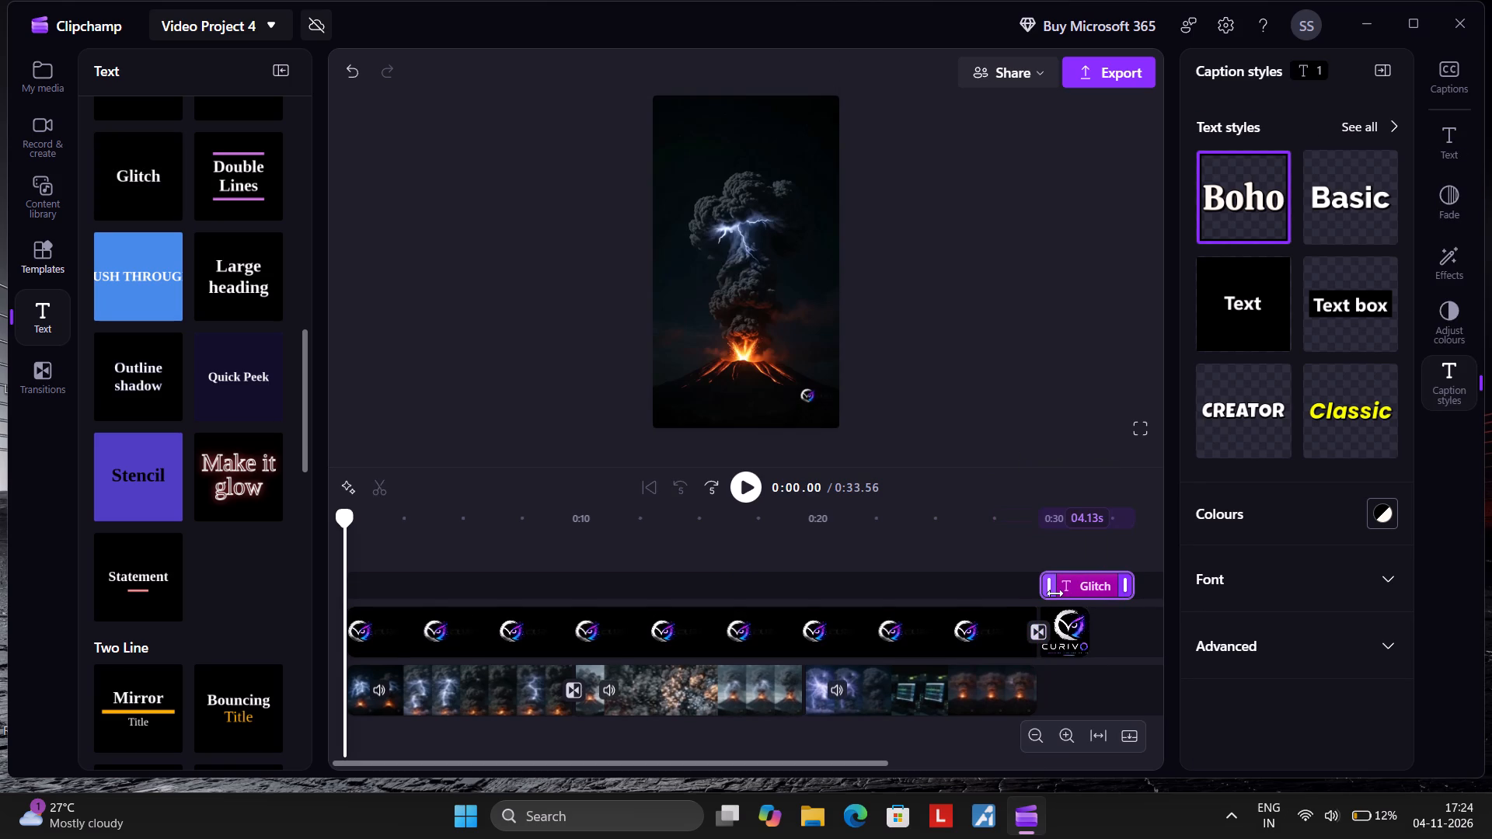
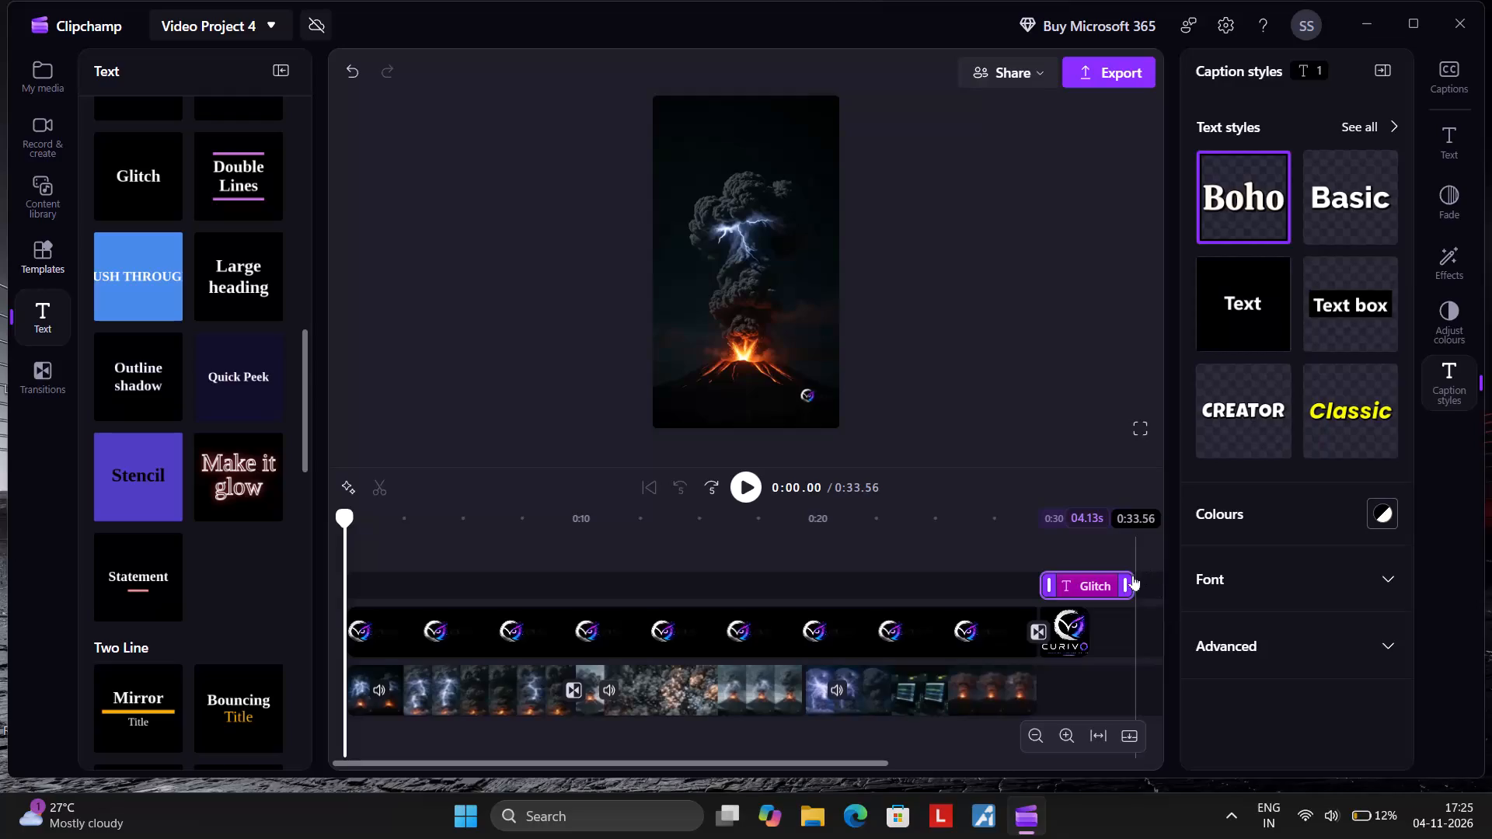
Trim the end of the Glitch title to match the end of the closing logo clip, making the title 2.25 s long.
{"action": "left_click_drag", "start_coordinate": [1125, 580], "coordinate": [1126, 580]}
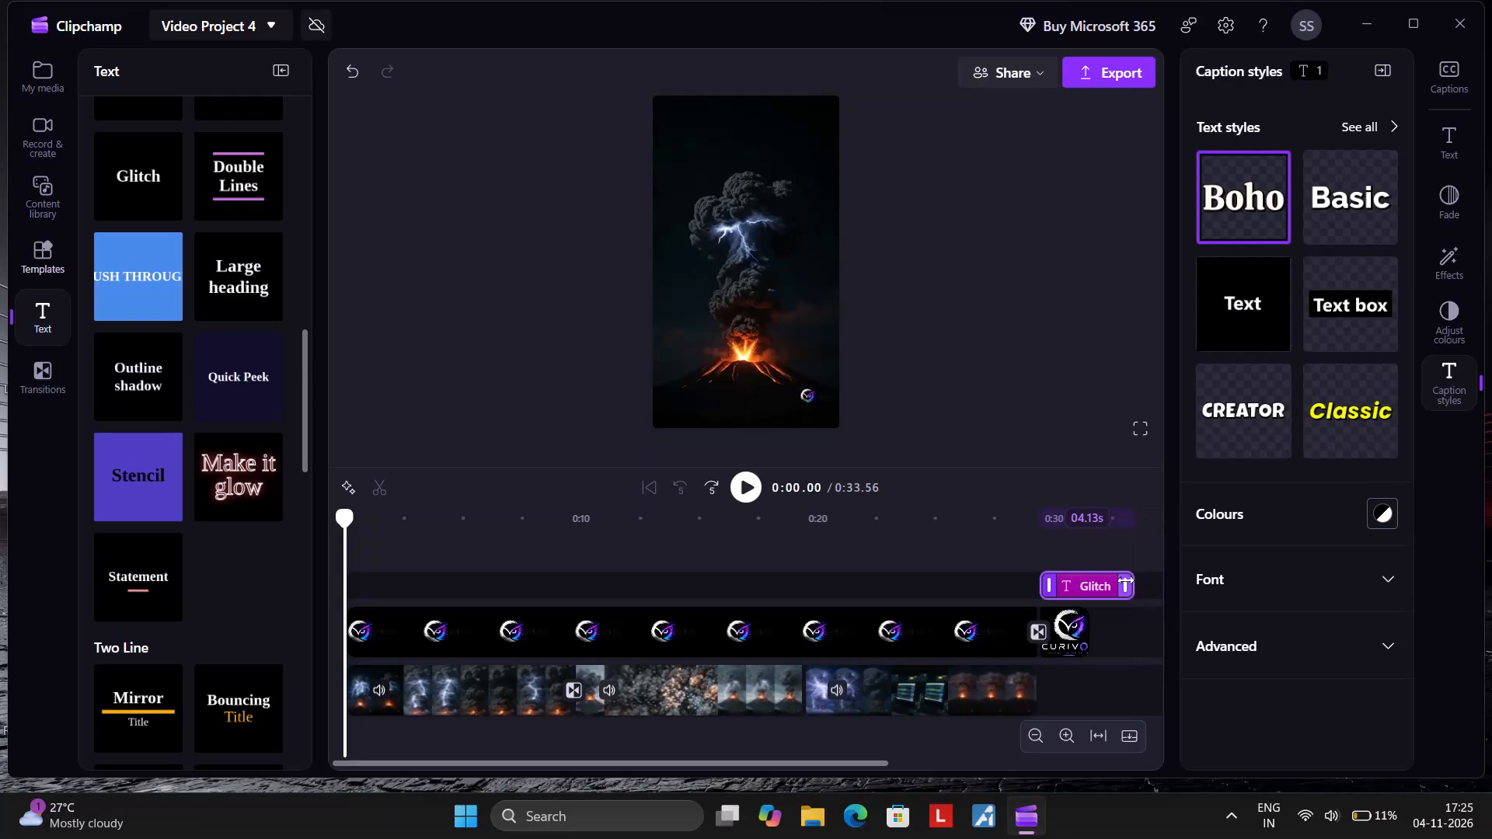
{"action": "left_click_drag", "start_coordinate": [1126, 580], "coordinate": [1082, 584]}
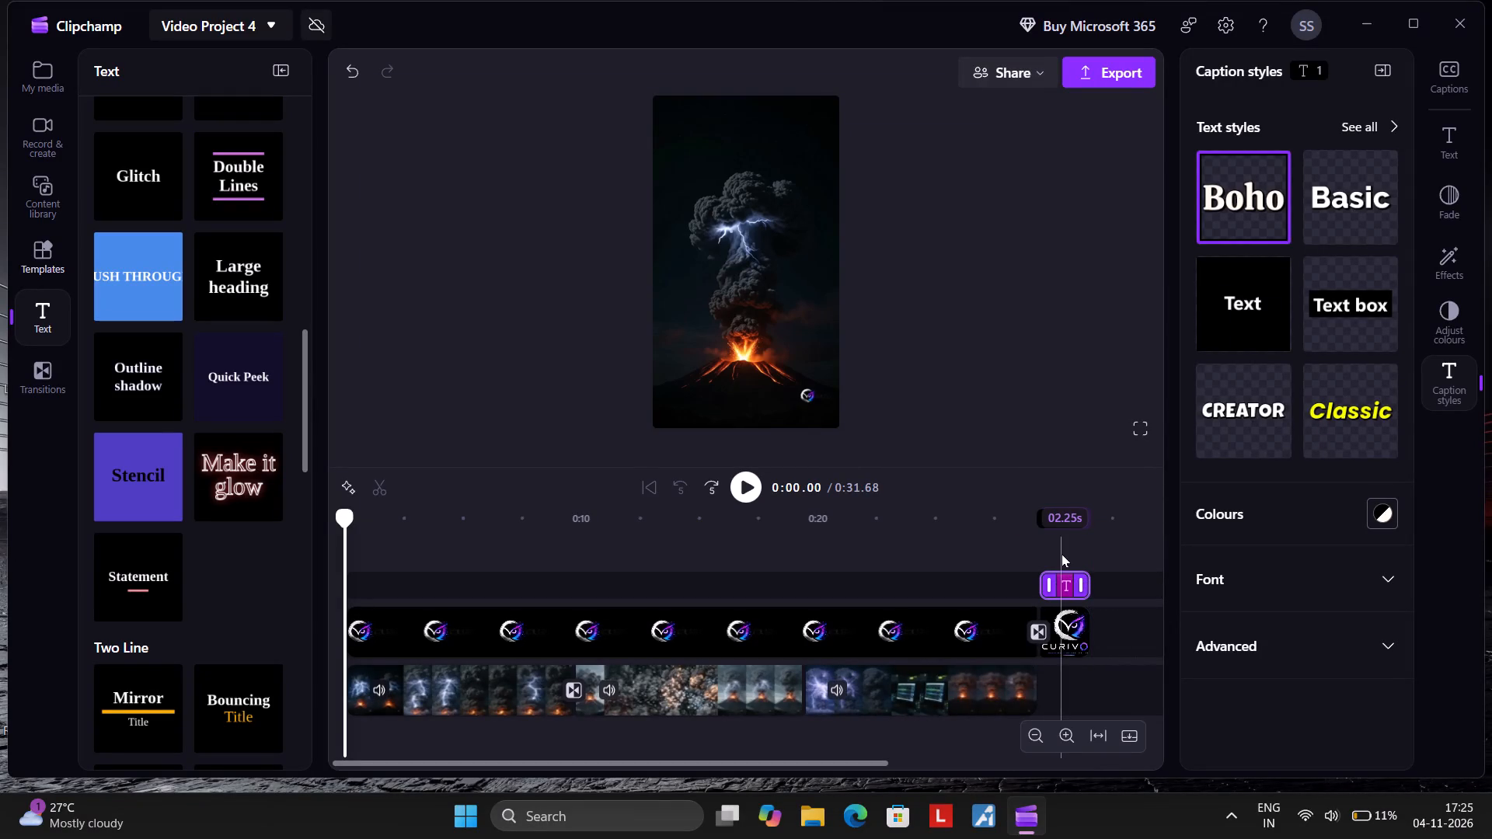
Replace the Glitch title's text over the closing logo with "Subscribe For More".
{"action": "left_click", "coordinate": [1061, 554]}
{"action": "double_click", "coordinate": [757, 273]}
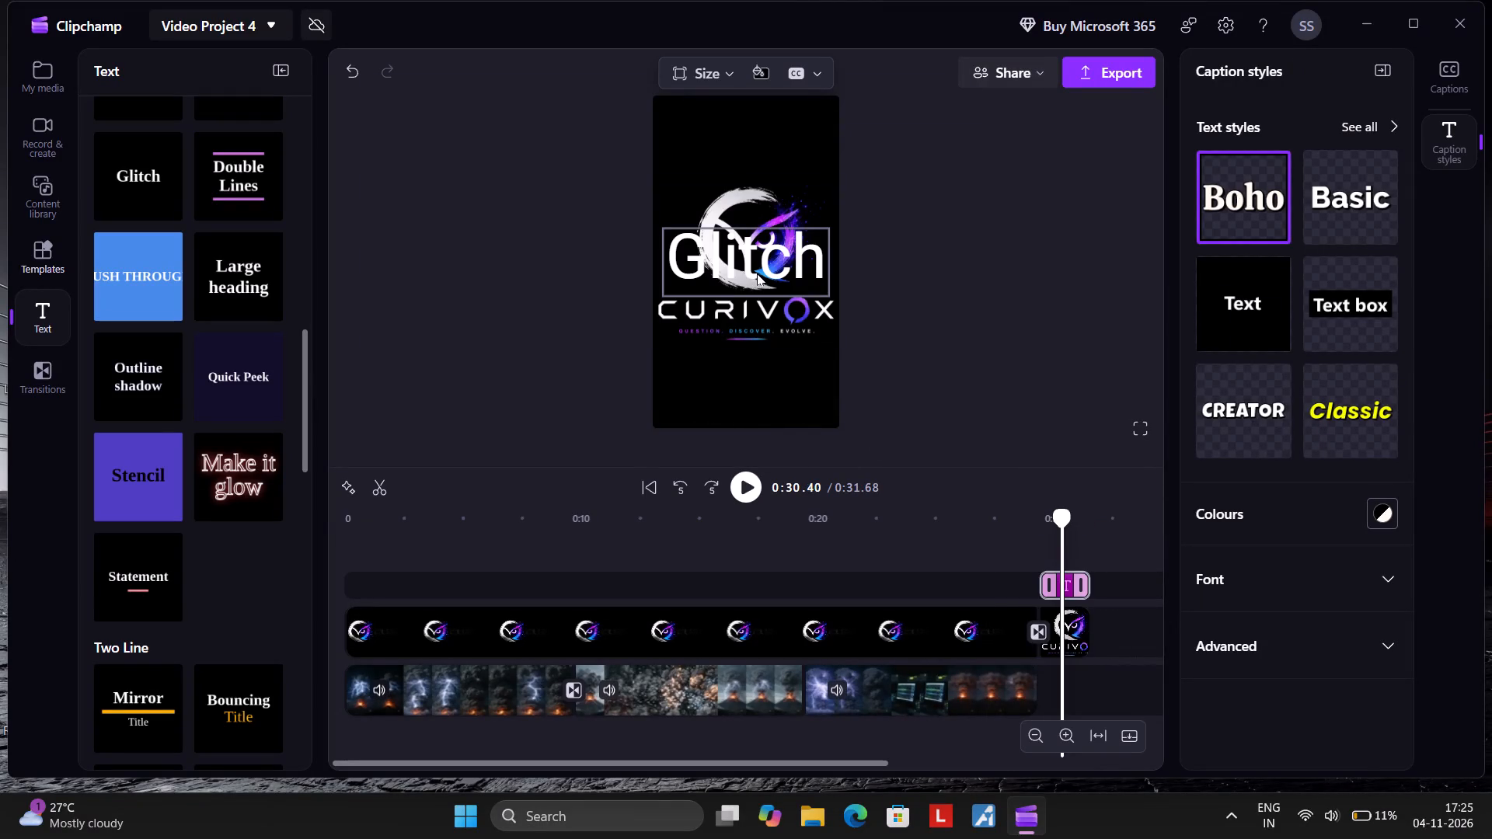
{"action": "left_click", "coordinate": [1251, 162]}
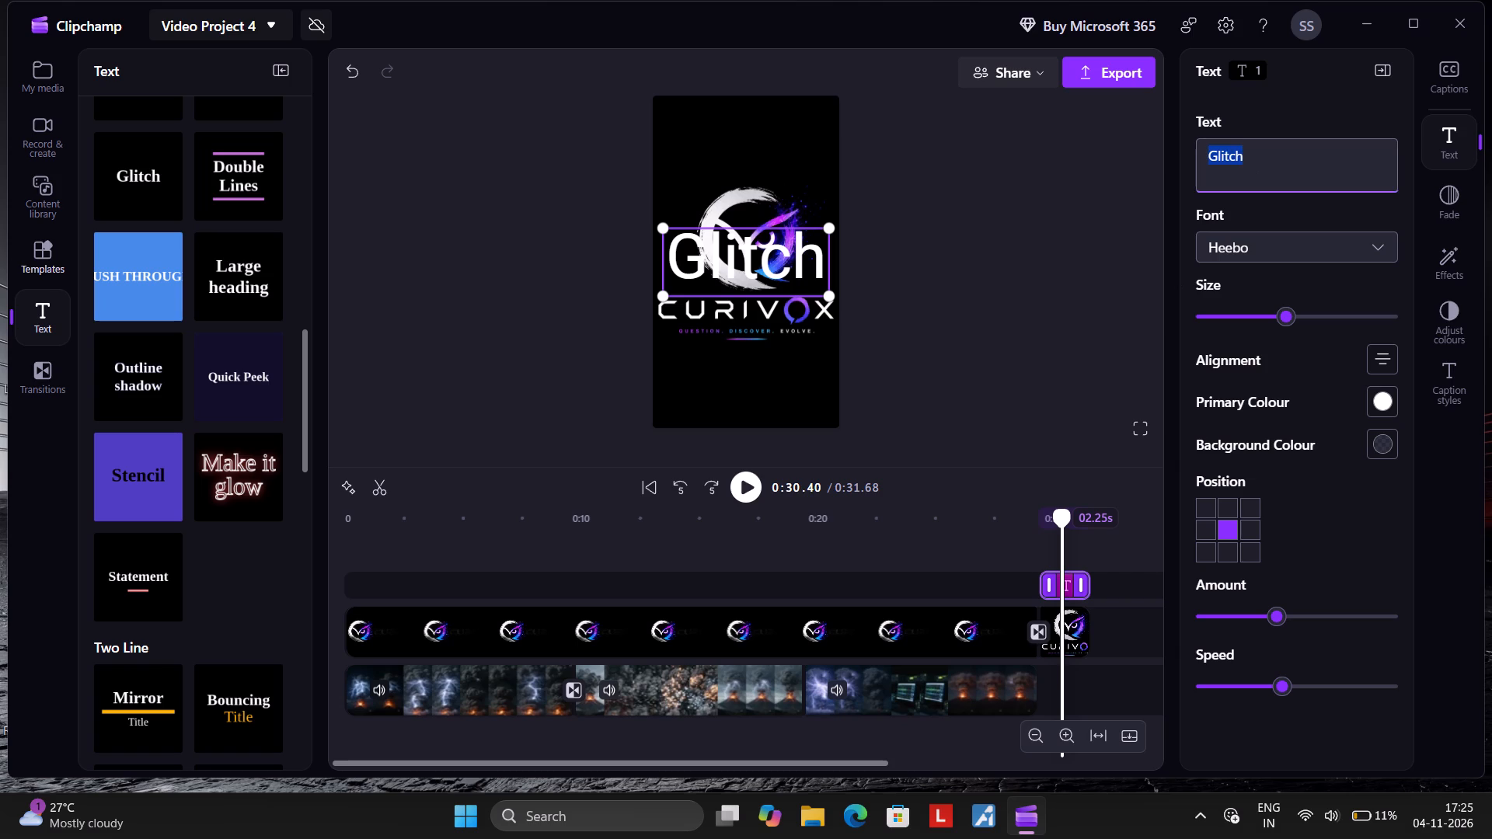
{"action": "key", "text": "BackSpace"}
{"action": "type", "text": "ubscribe"}
{"action": "key", "text": "space"}
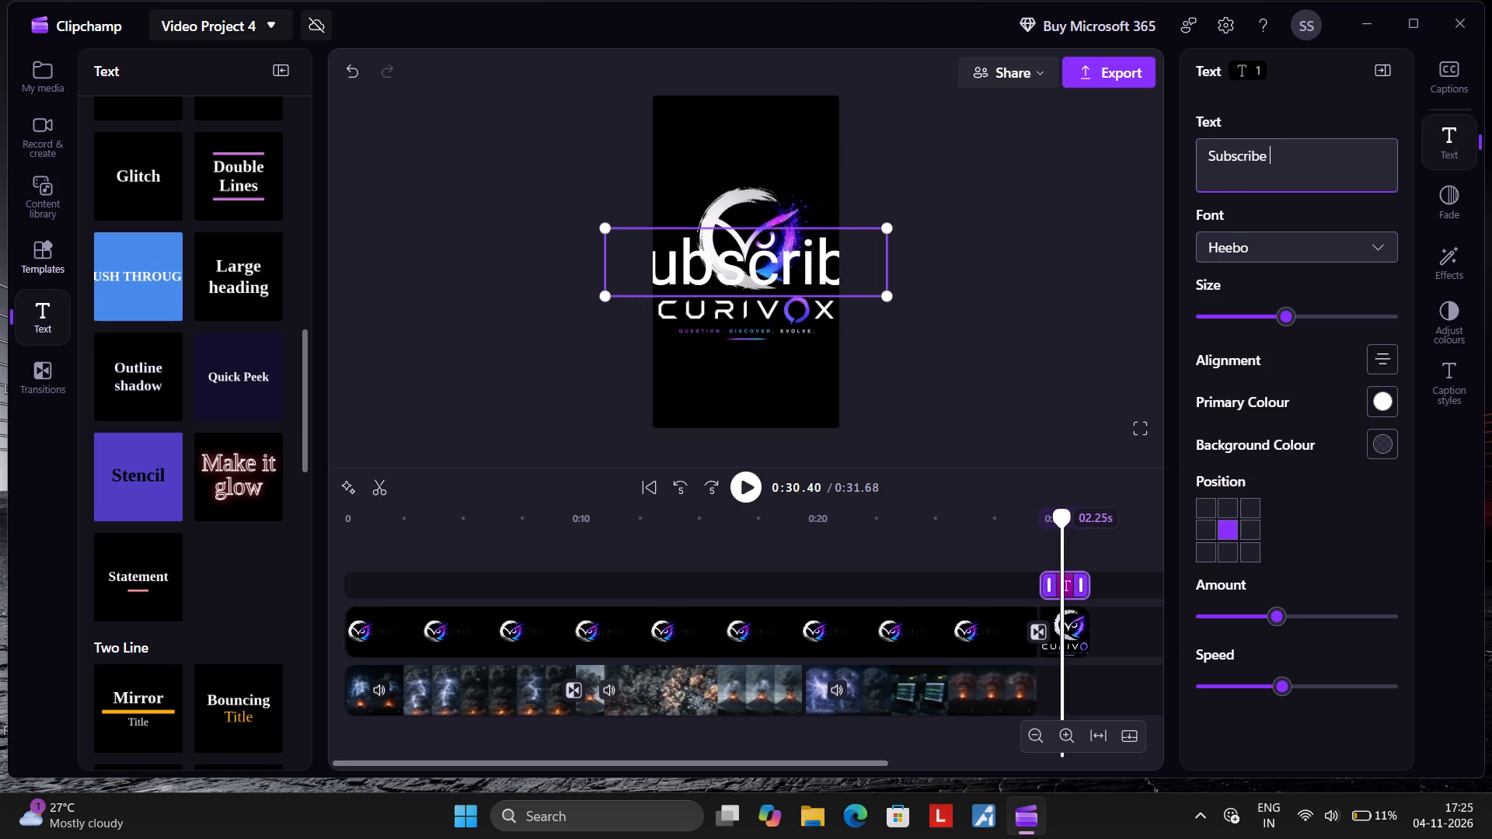
{"action": "type", "text": "or"}
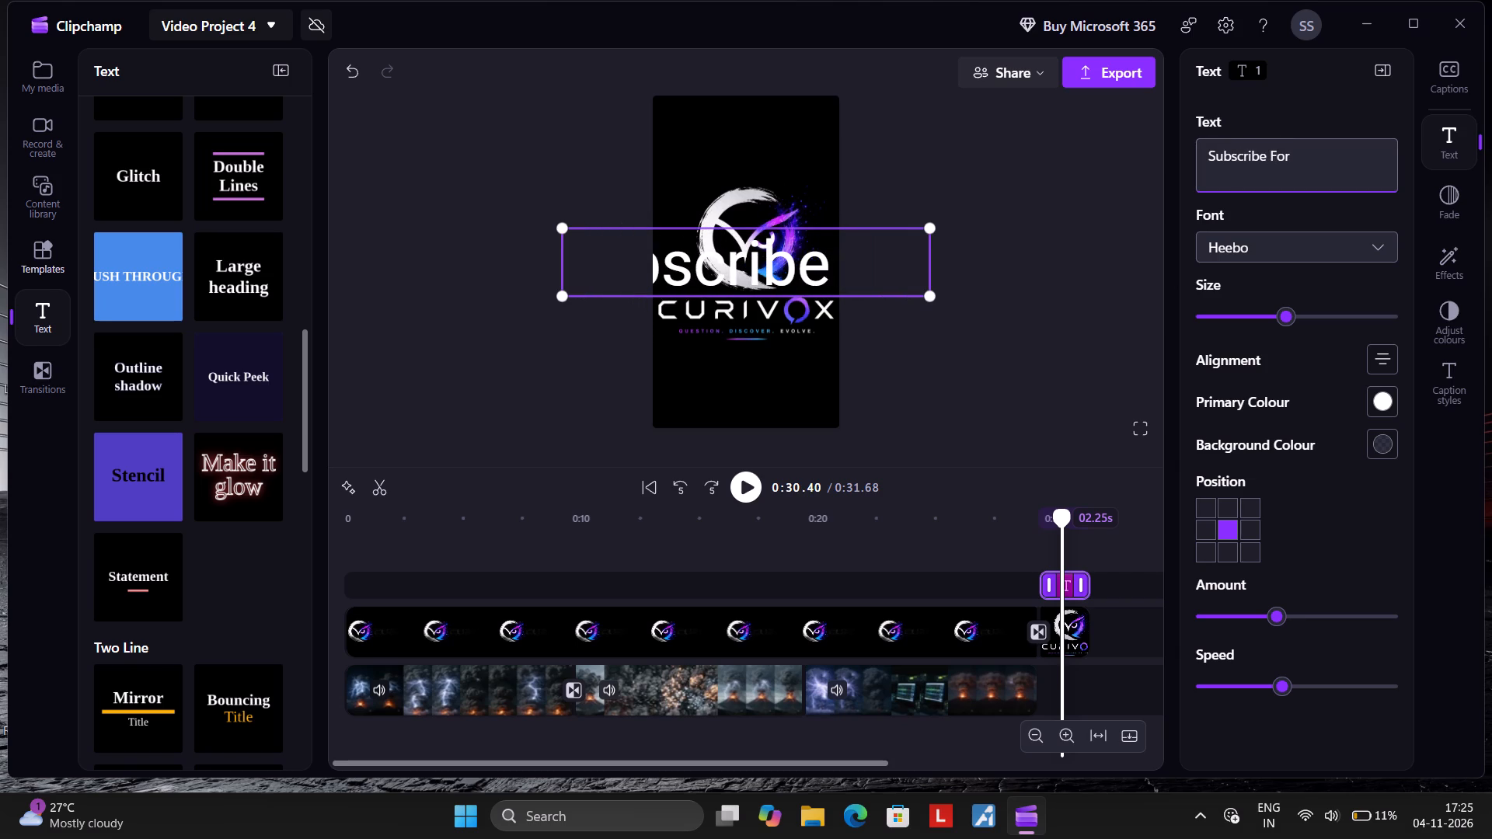
{"action": "key", "text": "space"}
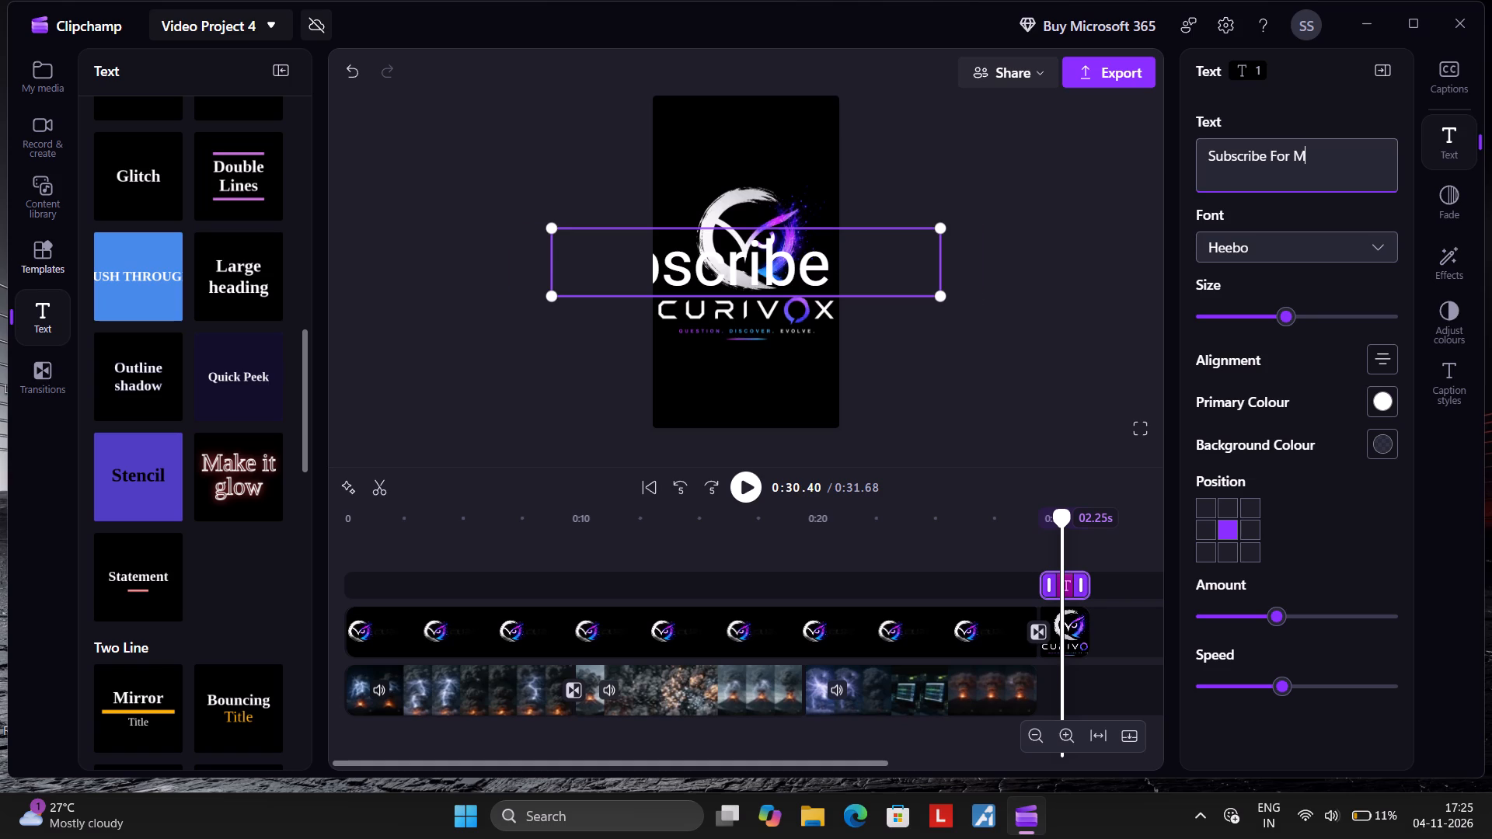
Shrink the "Subscribe For More" title to the low end of the size range and set its primary colour to purple #BC11F8.
{"action": "left_click", "coordinate": [1220, 319]}
{"action": "key", "text": "Left"}
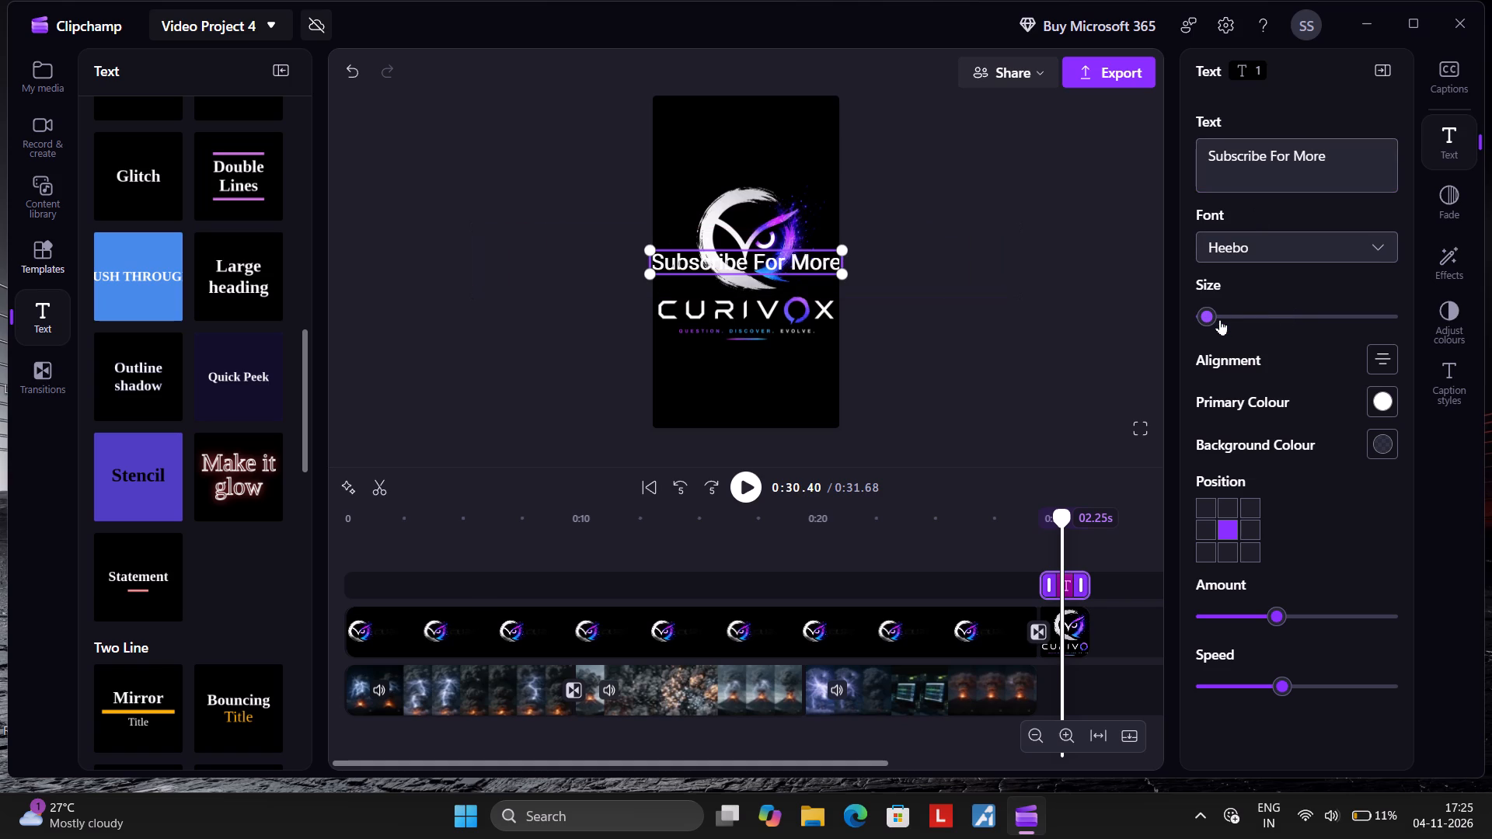
{"action": "left_click", "coordinate": [1393, 402]}
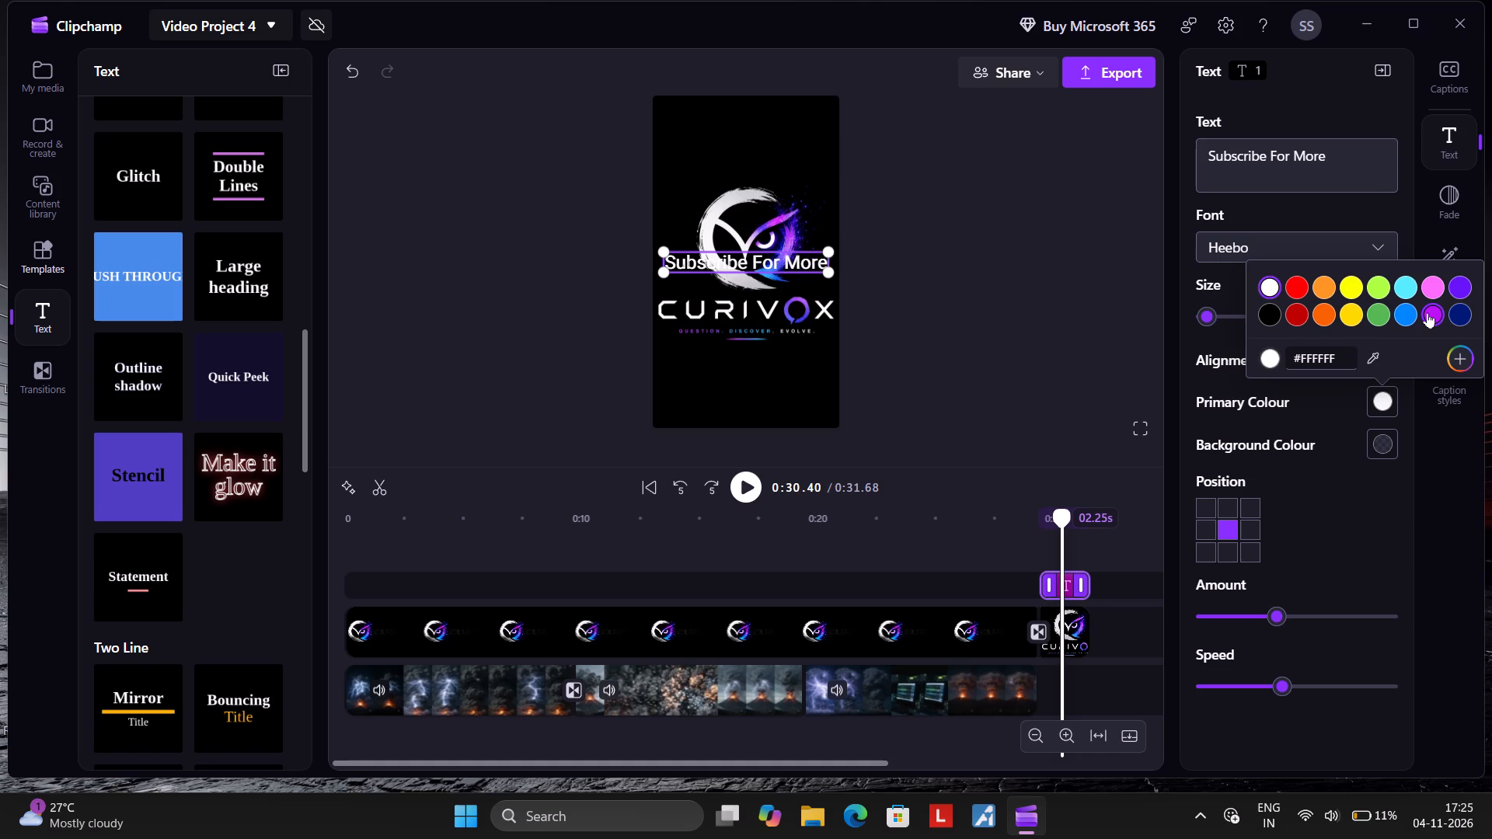
{"action": "left_click", "coordinate": [1428, 312]}
Move the "Subscribe For More" title just above the closing logo, centred horizontally in the frame.
{"action": "left_click_drag", "start_coordinate": [793, 257], "coordinate": [783, 172]}
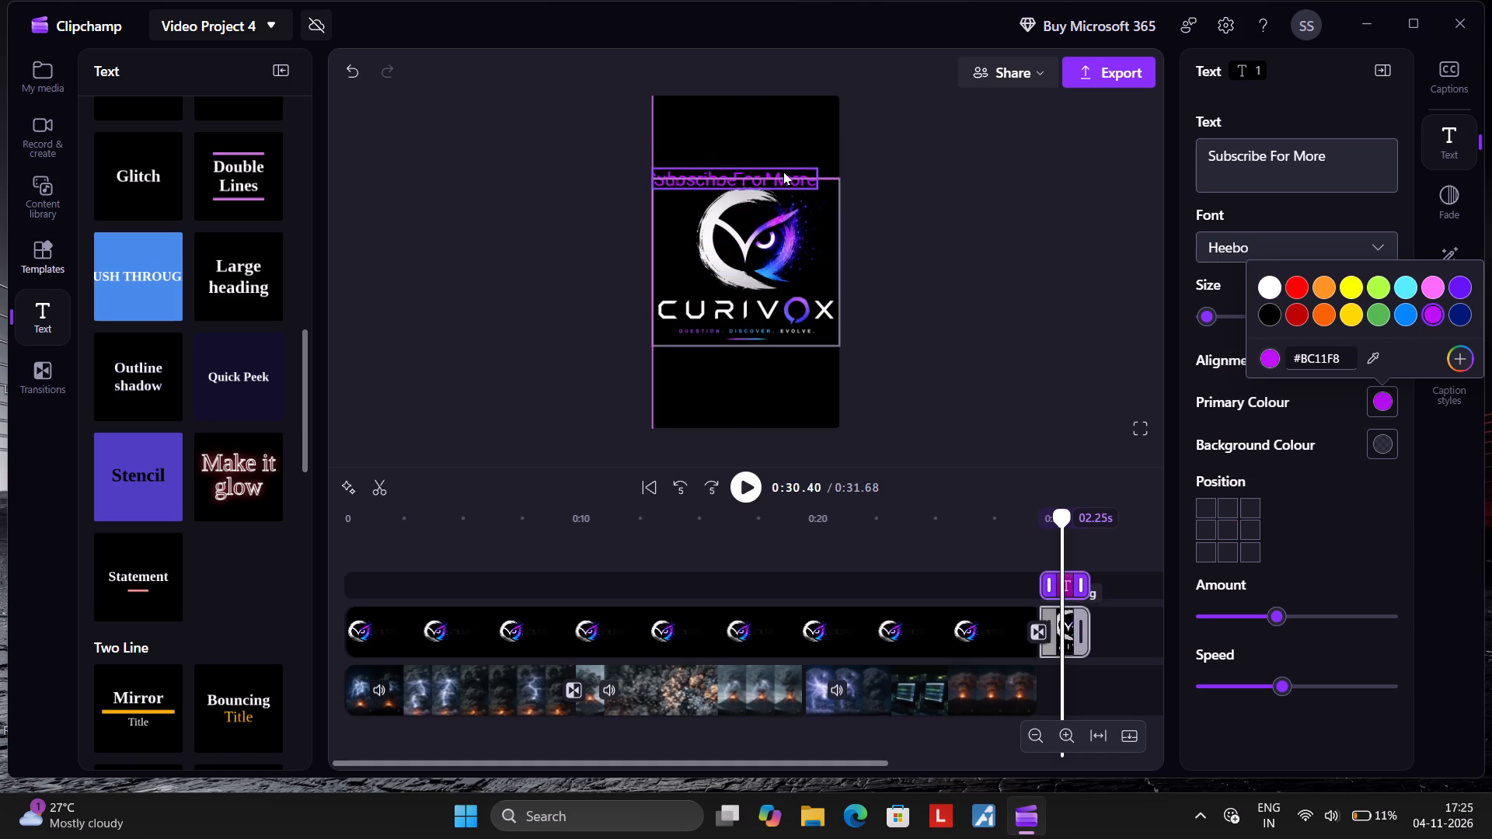
{"action": "left_click_drag", "start_coordinate": [783, 172], "coordinate": [793, 160]}
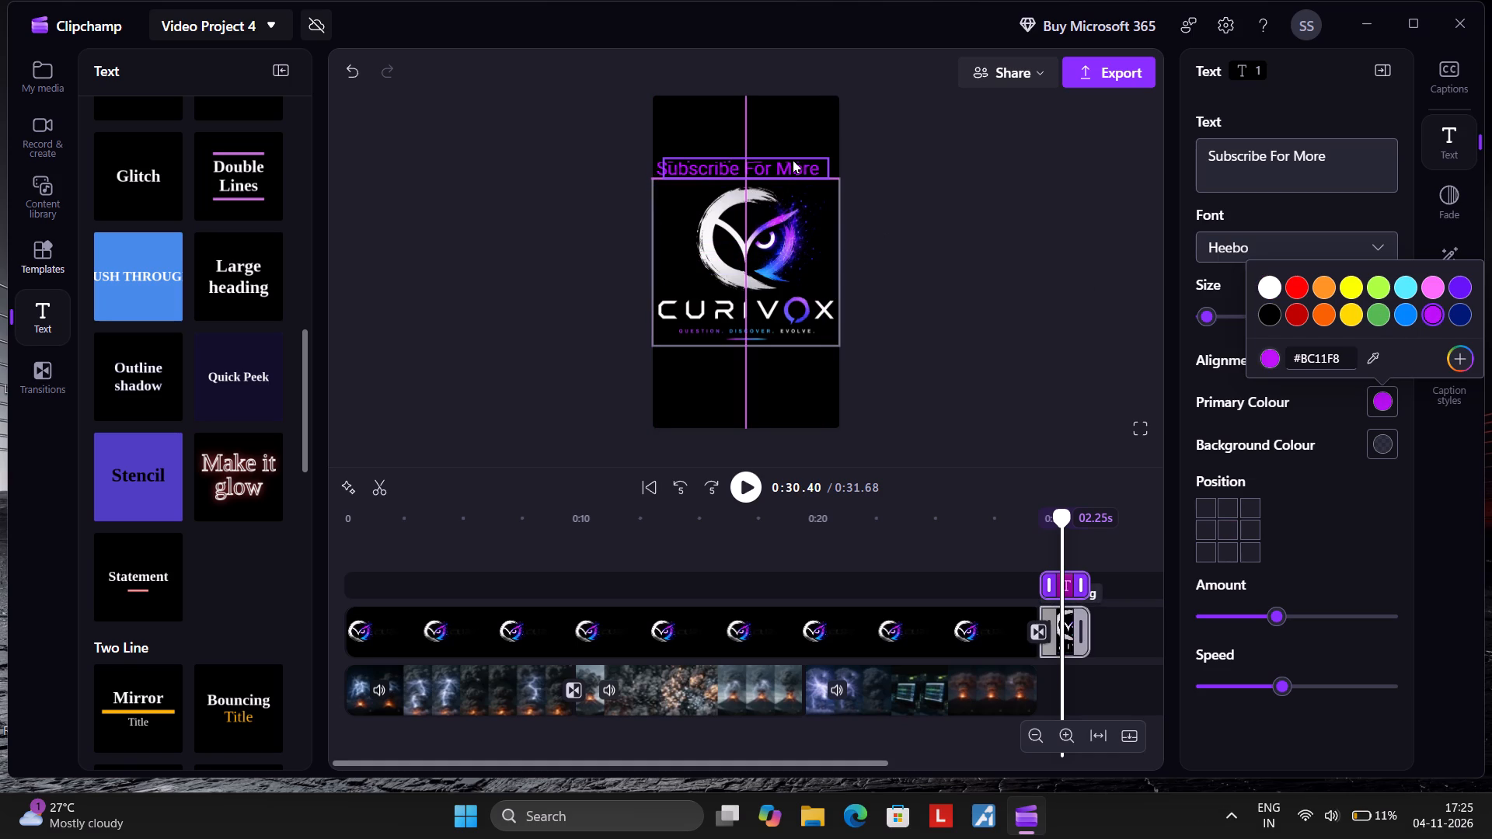
{"action": "left_click_drag", "start_coordinate": [793, 160], "coordinate": [790, 156]}
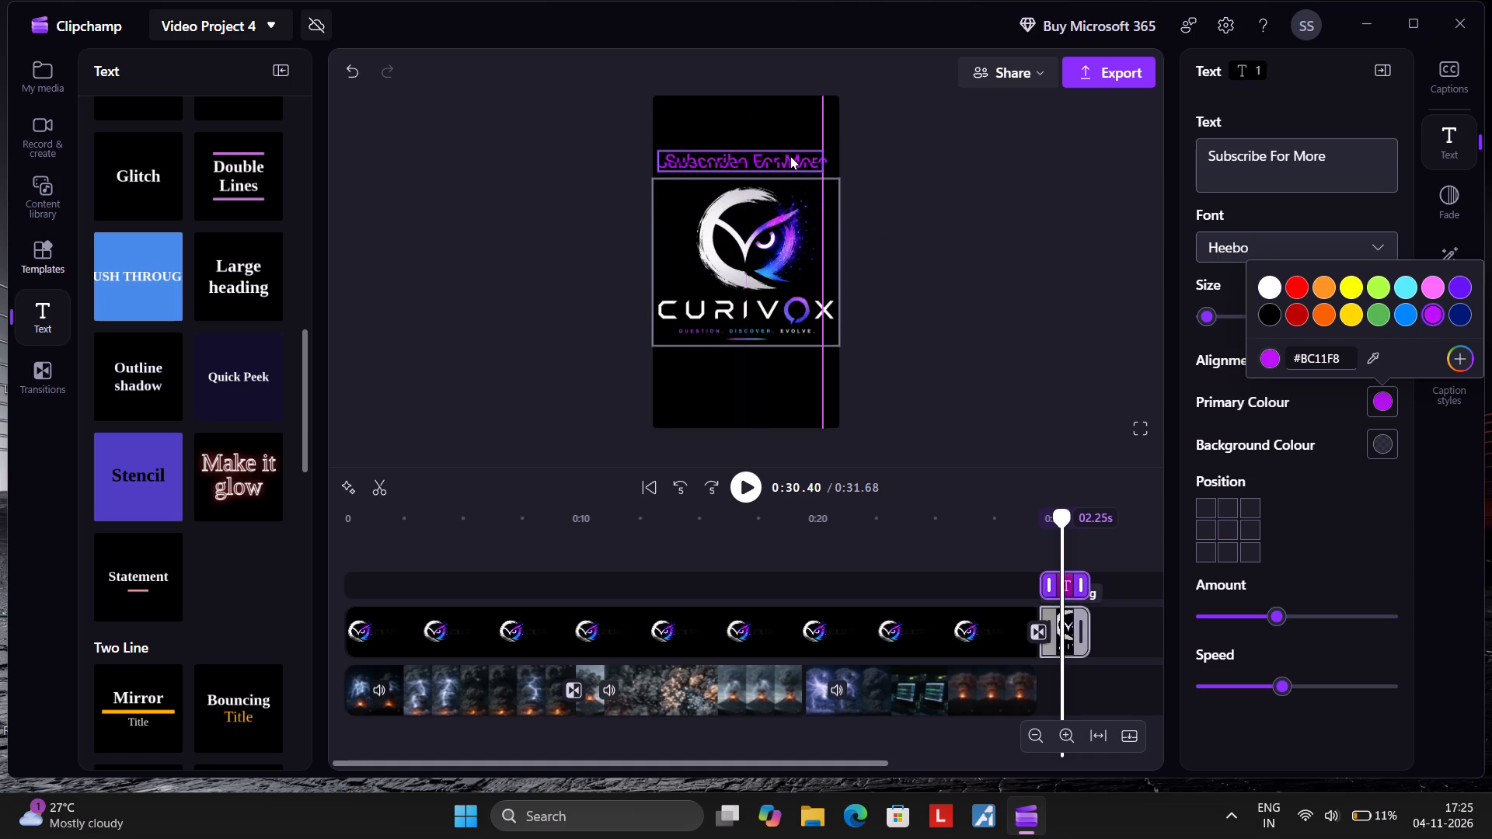
{"action": "left_click", "coordinate": [765, 165]}
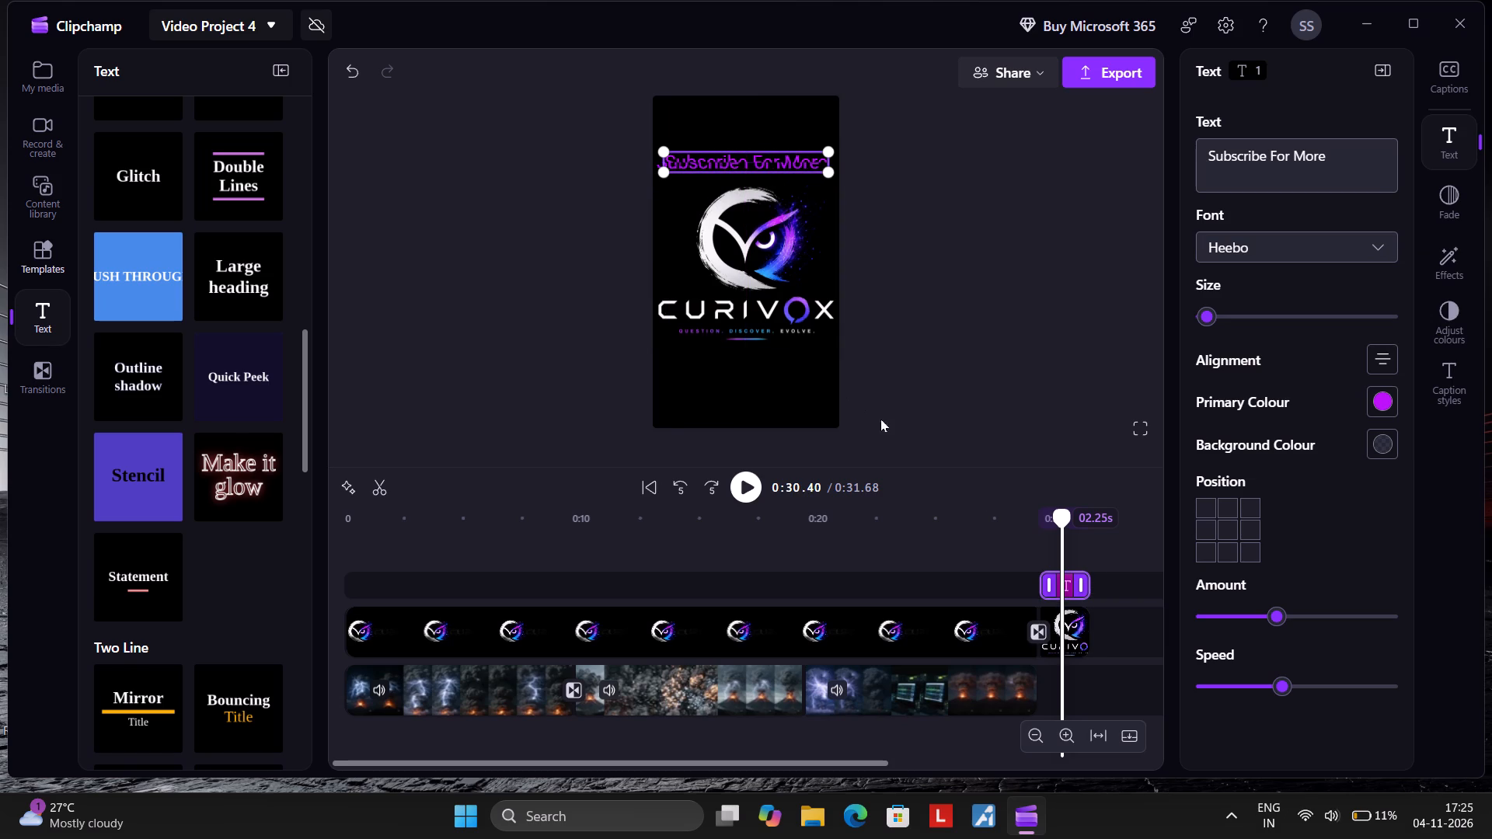
Add a Creator style text at the start of the title track and extend it to 29.37 s, up to the closing title.
{"action": "scroll", "coordinate": [134, 280], "scroll_direction": "up", "scroll_amount": 8}
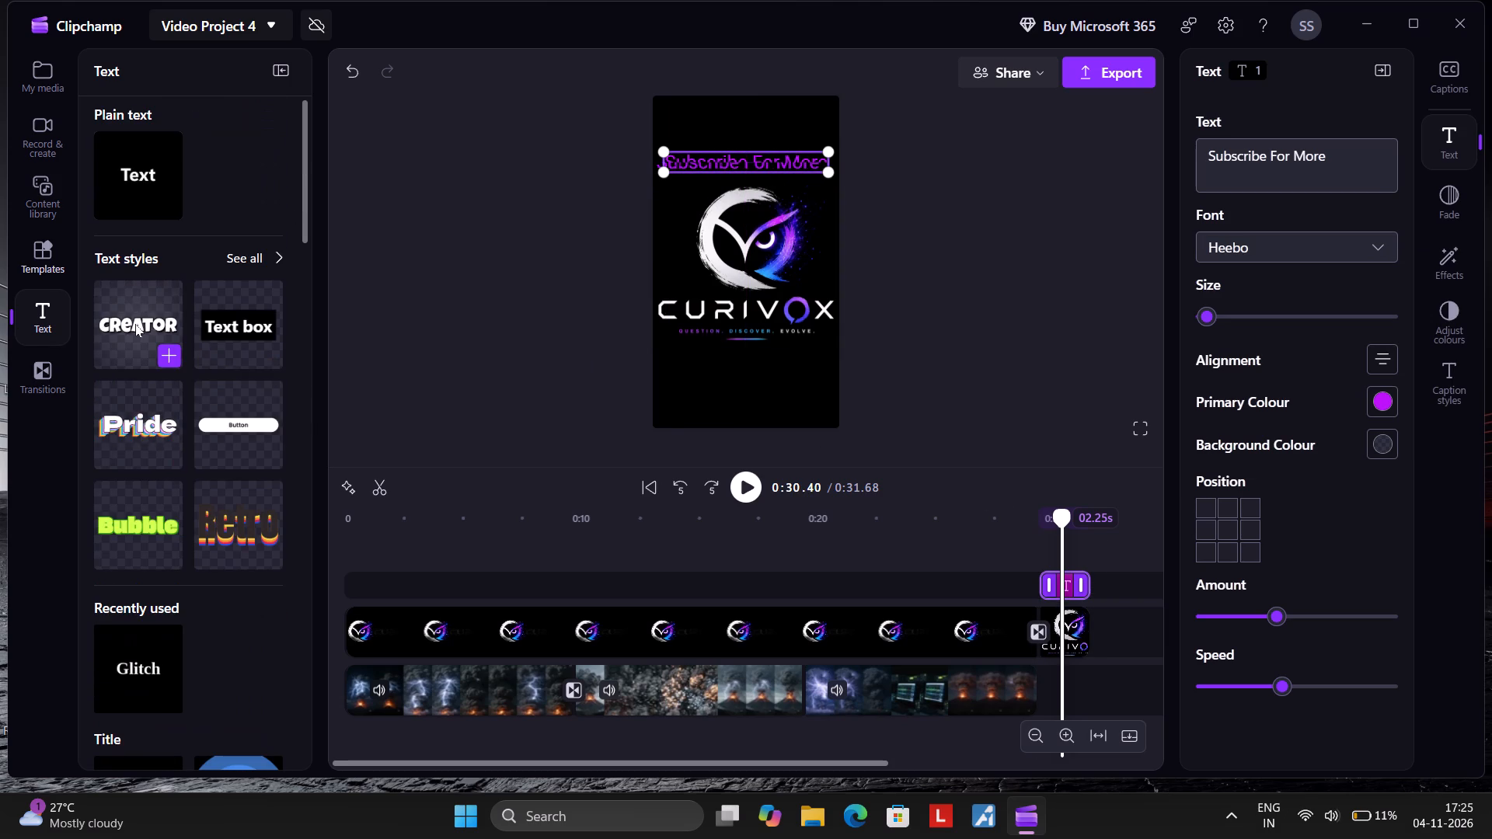
{"action": "left_click_drag", "start_coordinate": [135, 324], "coordinate": [366, 584]}
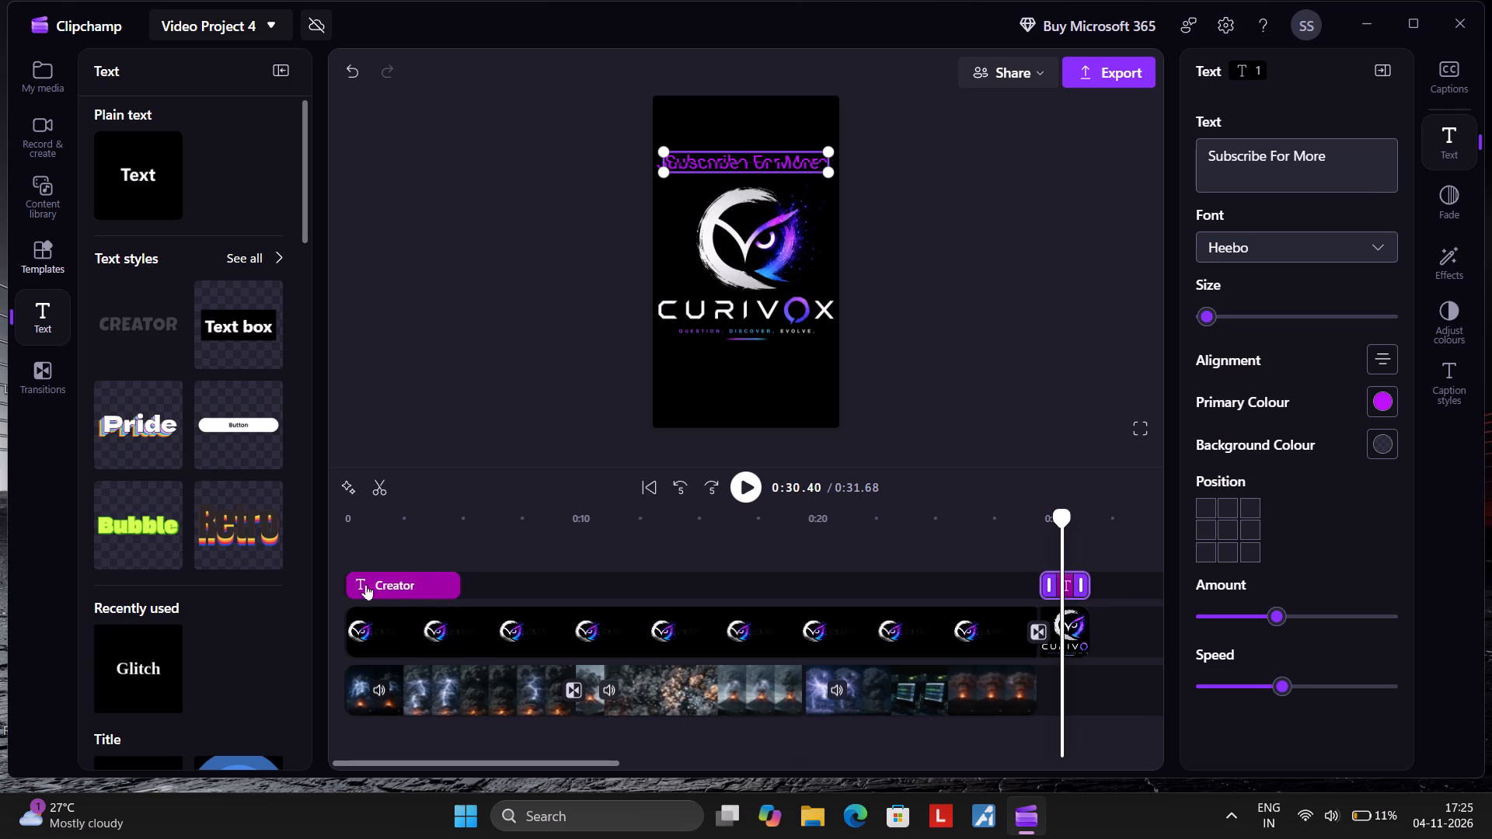
{"action": "left_click_drag", "start_coordinate": [448, 579], "coordinate": [834, 612]}
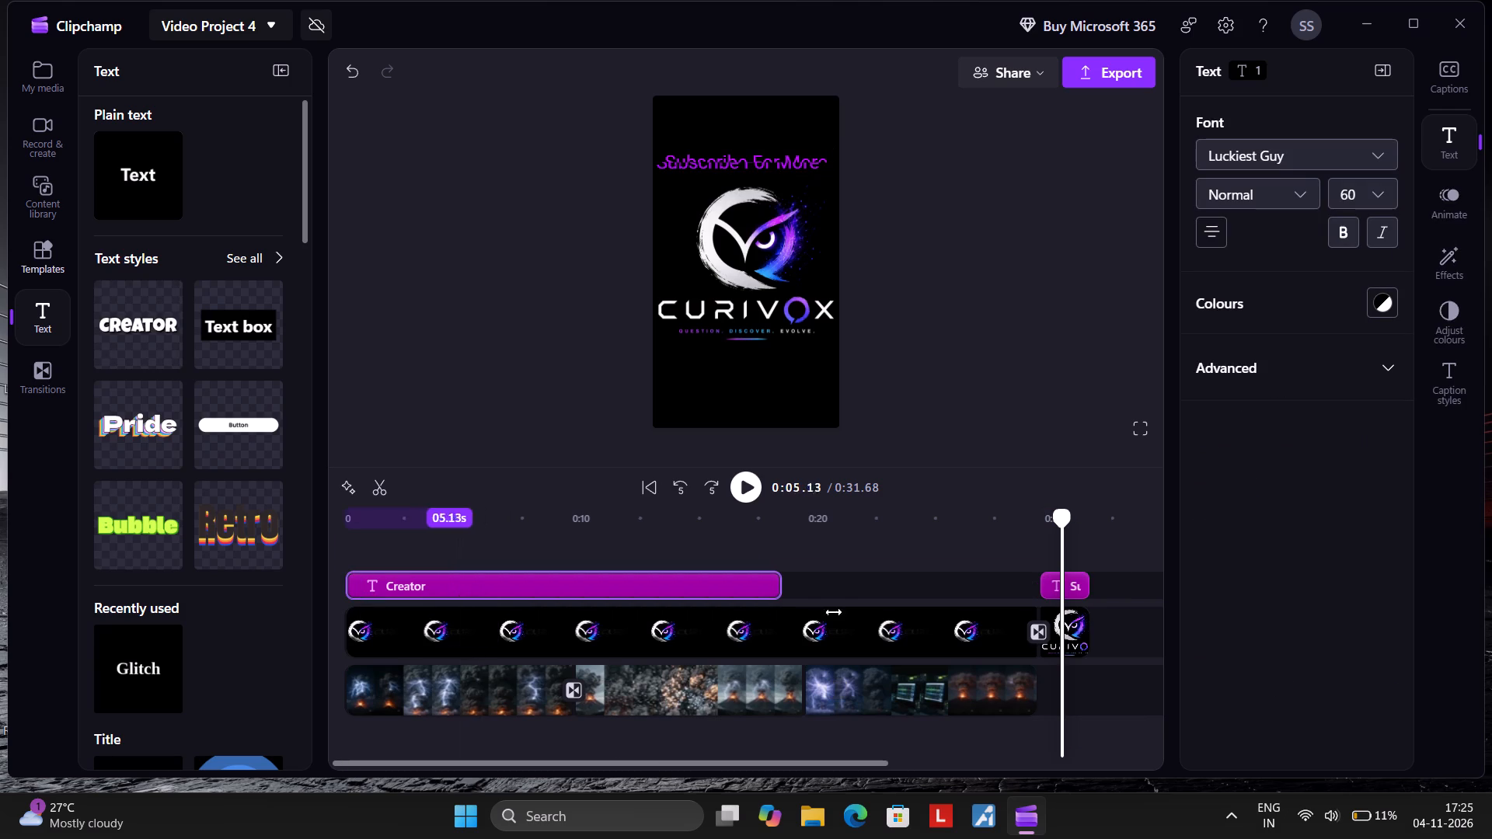
{"action": "left_click_drag", "start_coordinate": [834, 612], "coordinate": [1009, 607]}
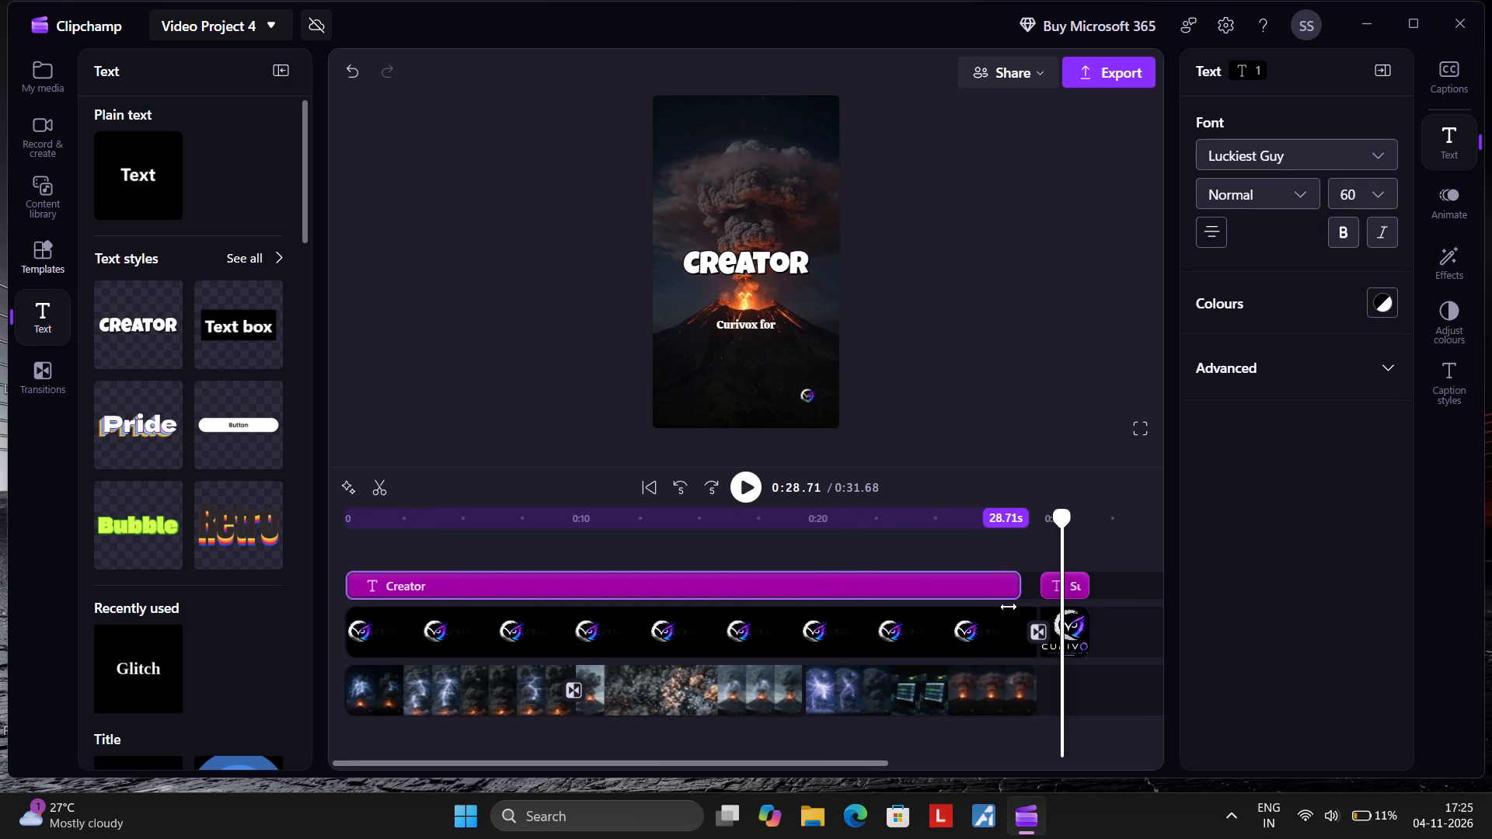
{"action": "left_click_drag", "start_coordinate": [1009, 607], "coordinate": [1021, 609]}
{"action": "left_click", "coordinate": [848, 437]}
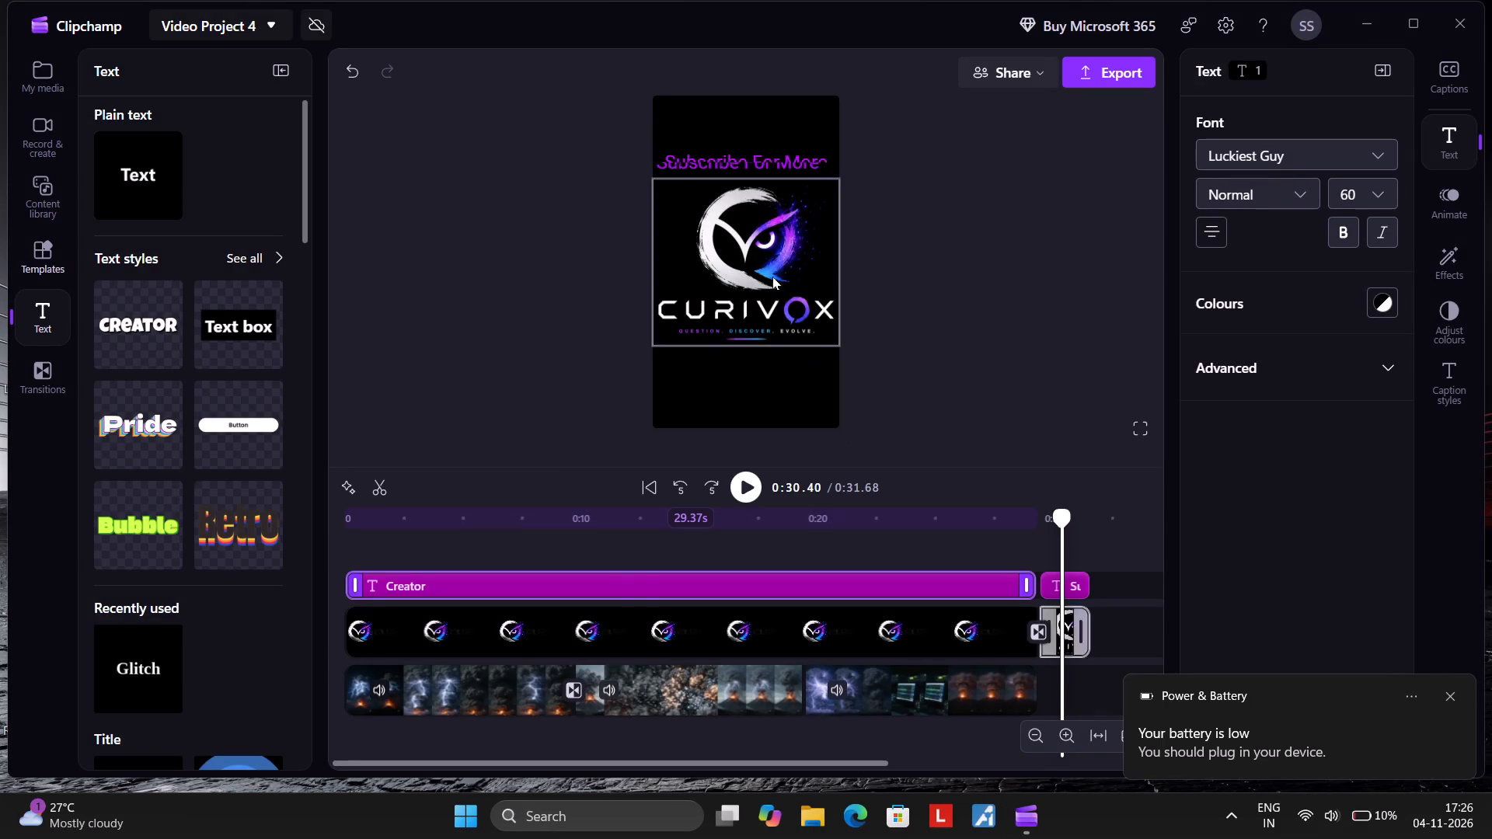
Replace the Creator text with "THIS VOLCANO CREATES ITS OWN LIGHTNING".
{"action": "left_click", "coordinate": [616, 542]}
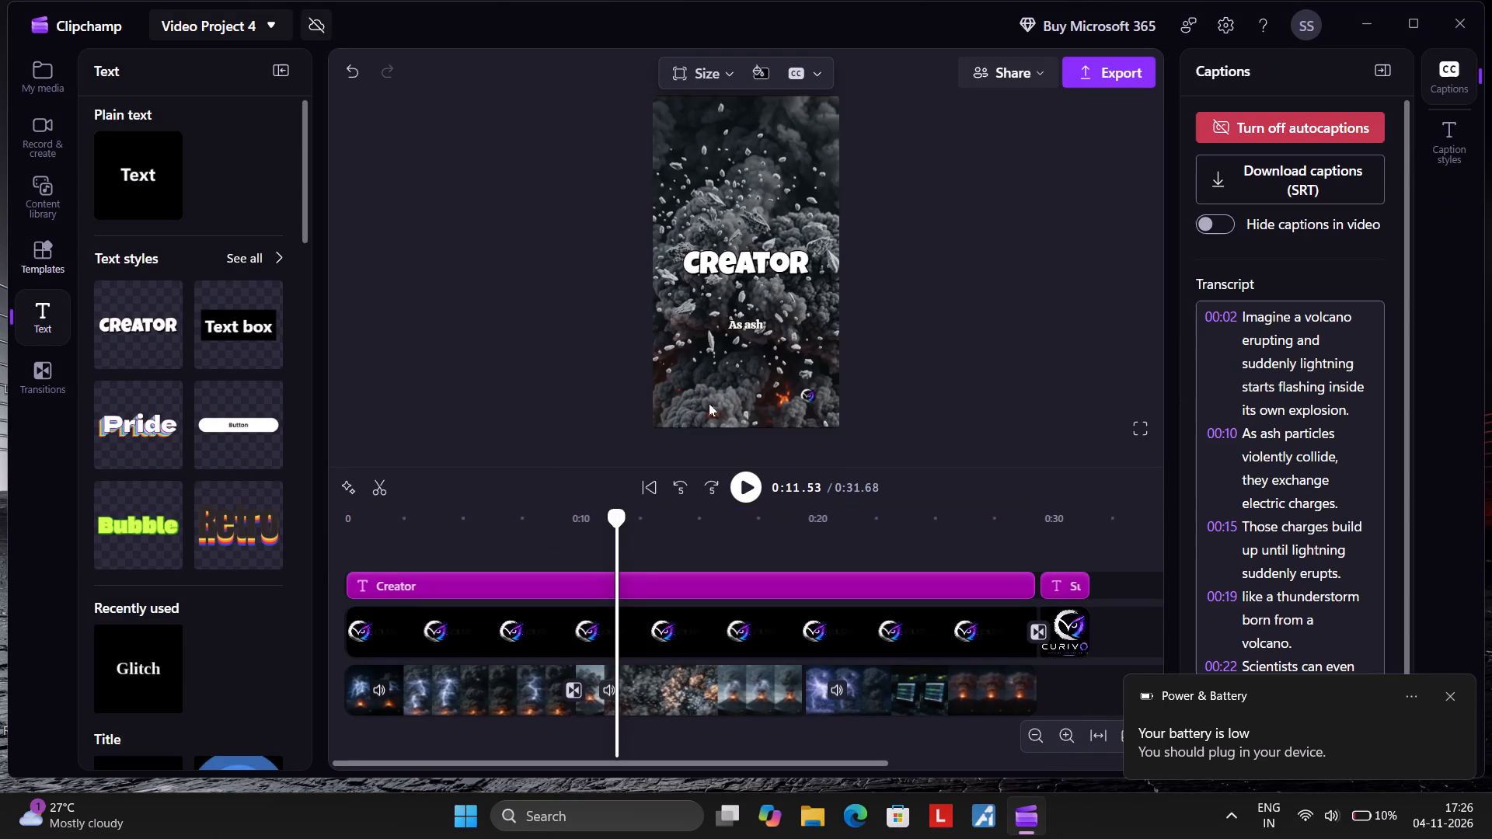
{"action": "double_click", "coordinate": [779, 251]}
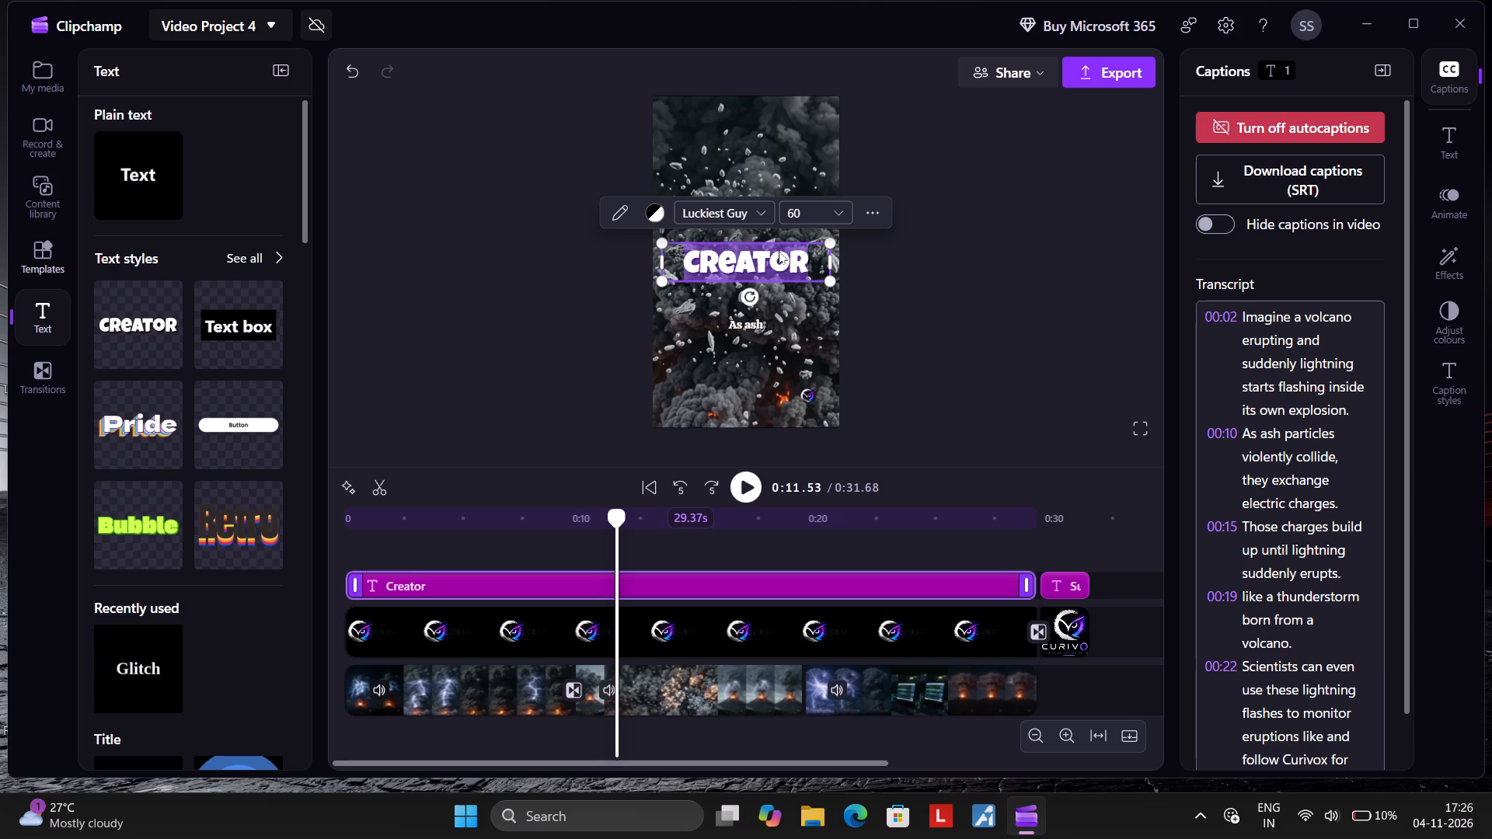
{"action": "type", "text": "THIS VAL"}
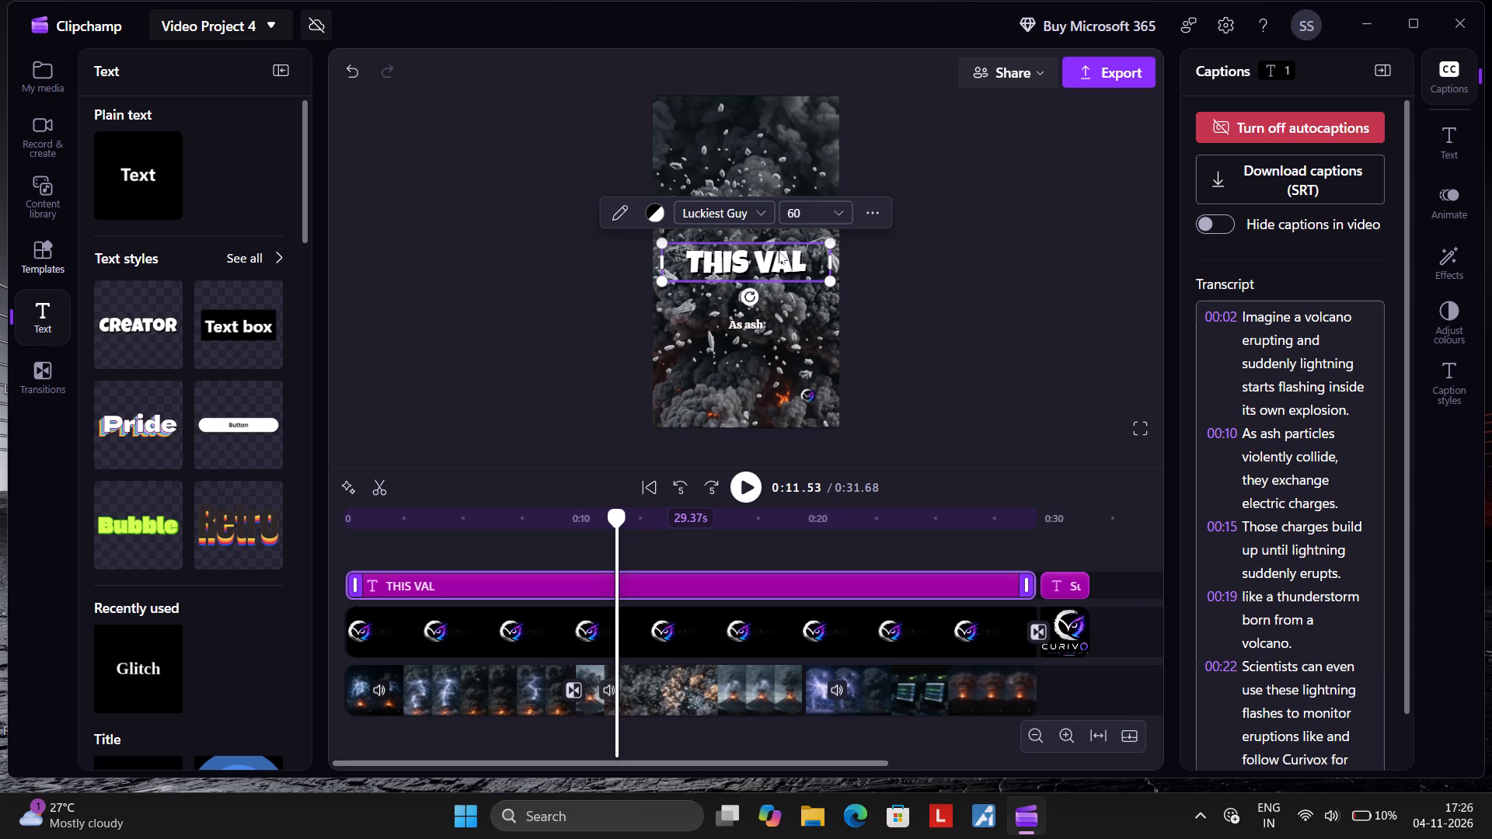
{"action": "key", "text": "BackSpace"}
{"action": "key", "text": "BackSpace"}
{"action": "type", "text": "OL"}
{"action": "type", "text": "CANO"}
{"action": "key", "text": "space"}
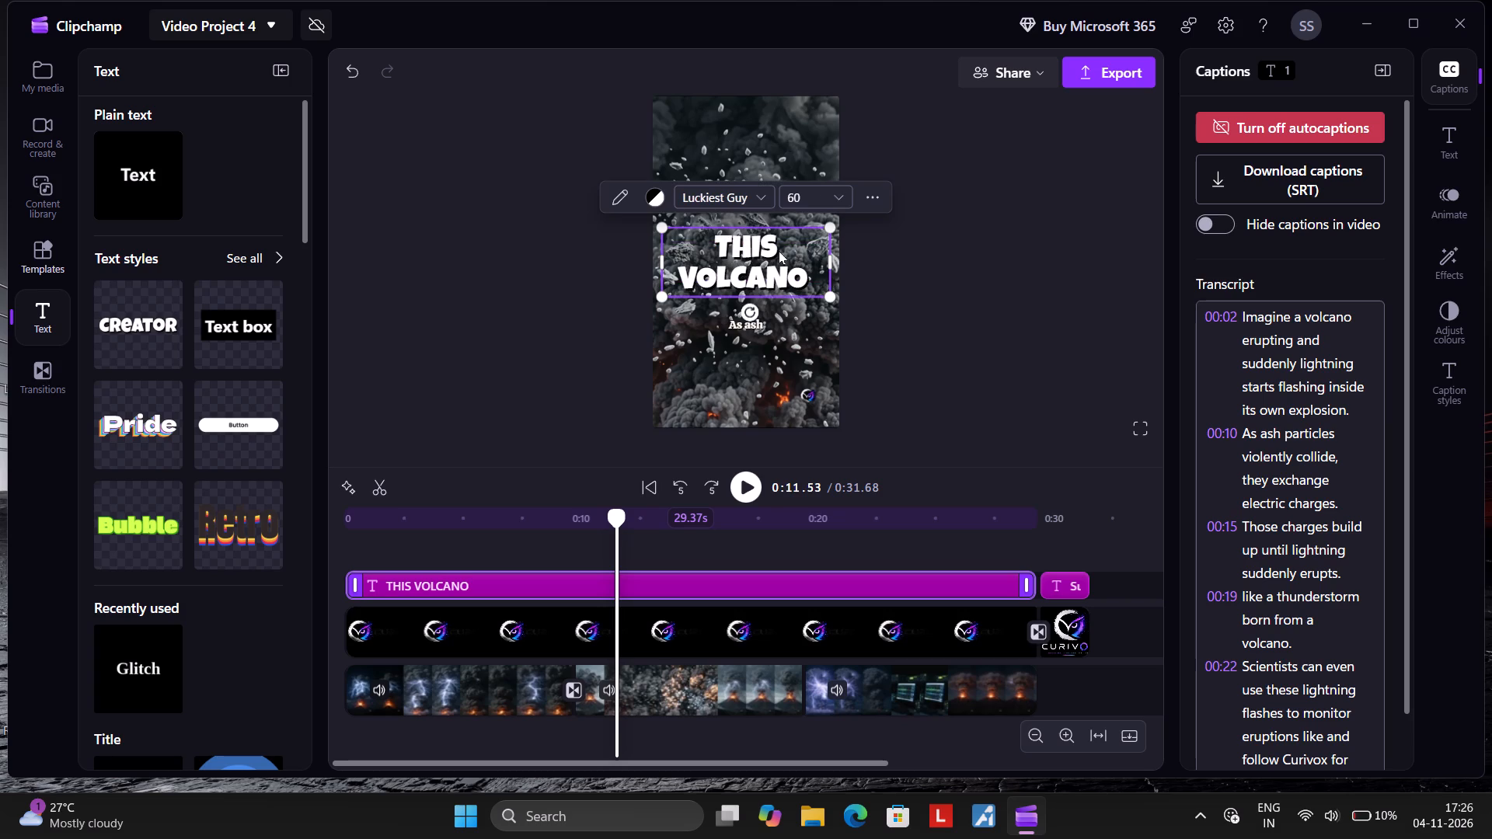
{"action": "type", "text": "CREATES"}
{"action": "key", "text": "space"}
{"action": "type", "text": "ITS OWN LIGHTNIN"}
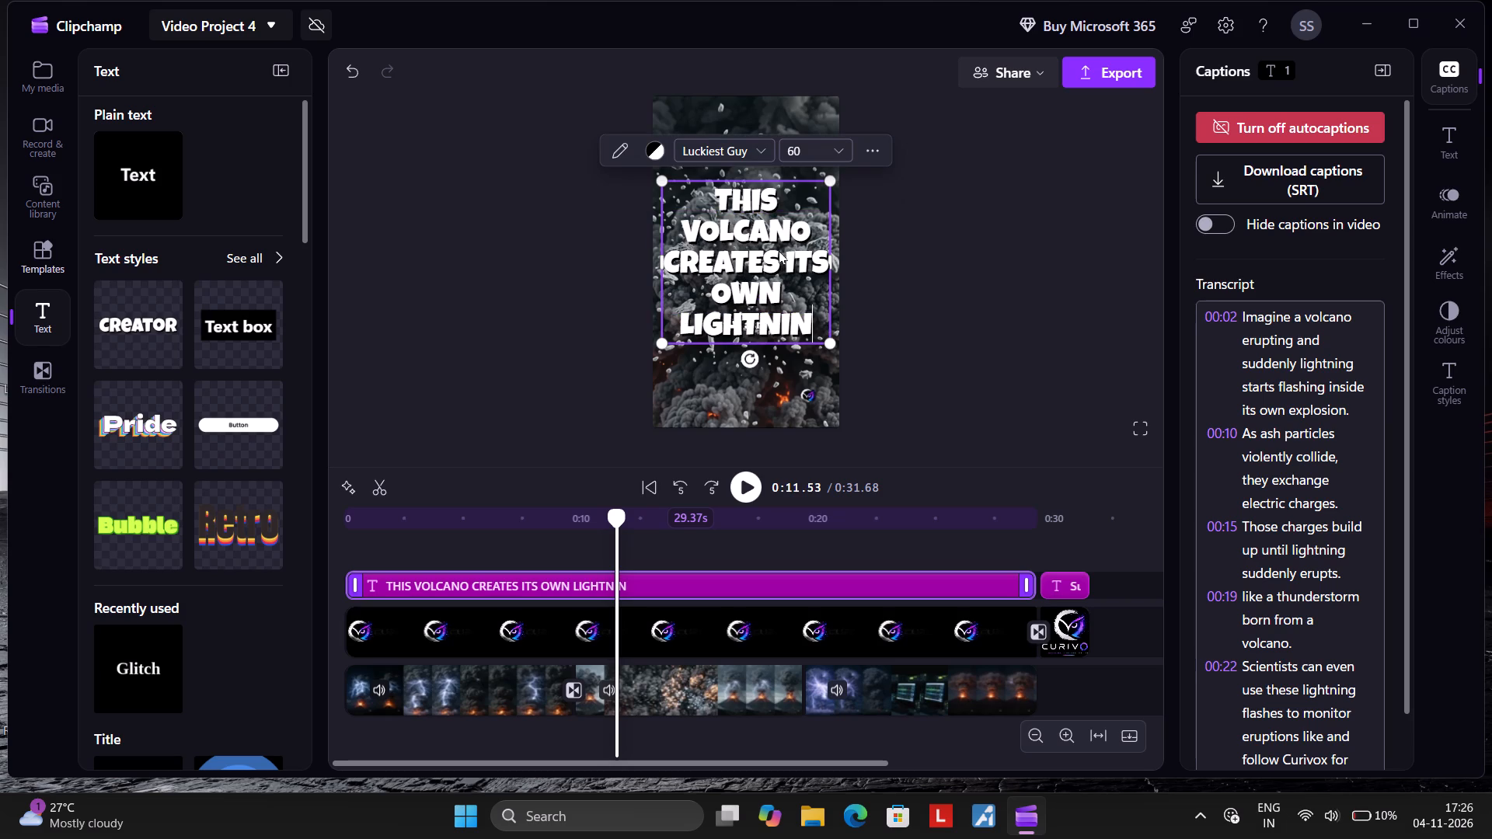
{"action": "type", "text": "G"}
Append a lightning bolt emoji to the volcano title and insert an exclamation mark directly after "LIGHTNING".
{"action": "key", "text": "space"}
{"action": "key", "text": "super+period"}
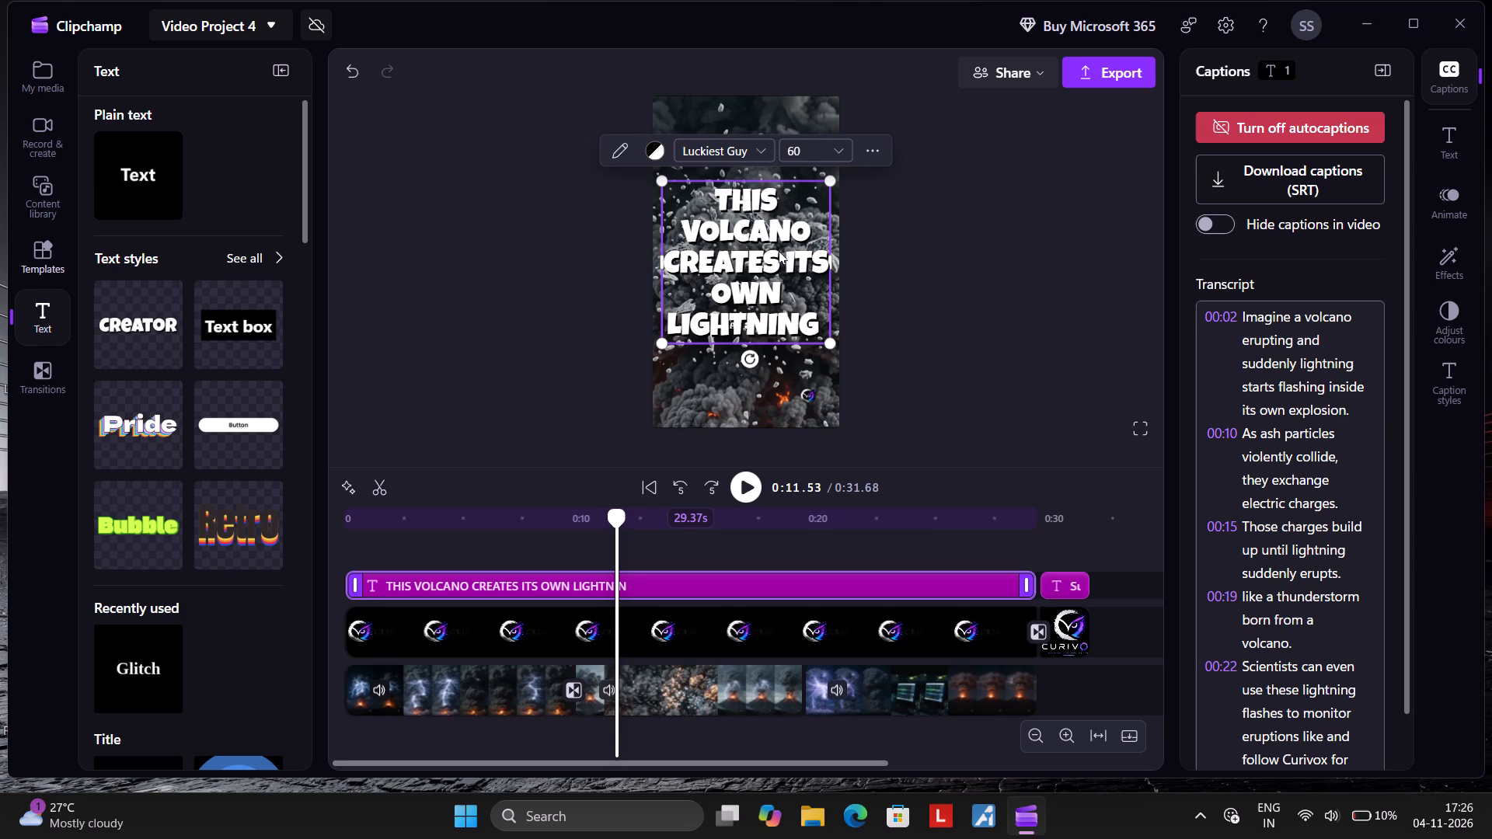
{"action": "type", "text": "LIGHTNING"}
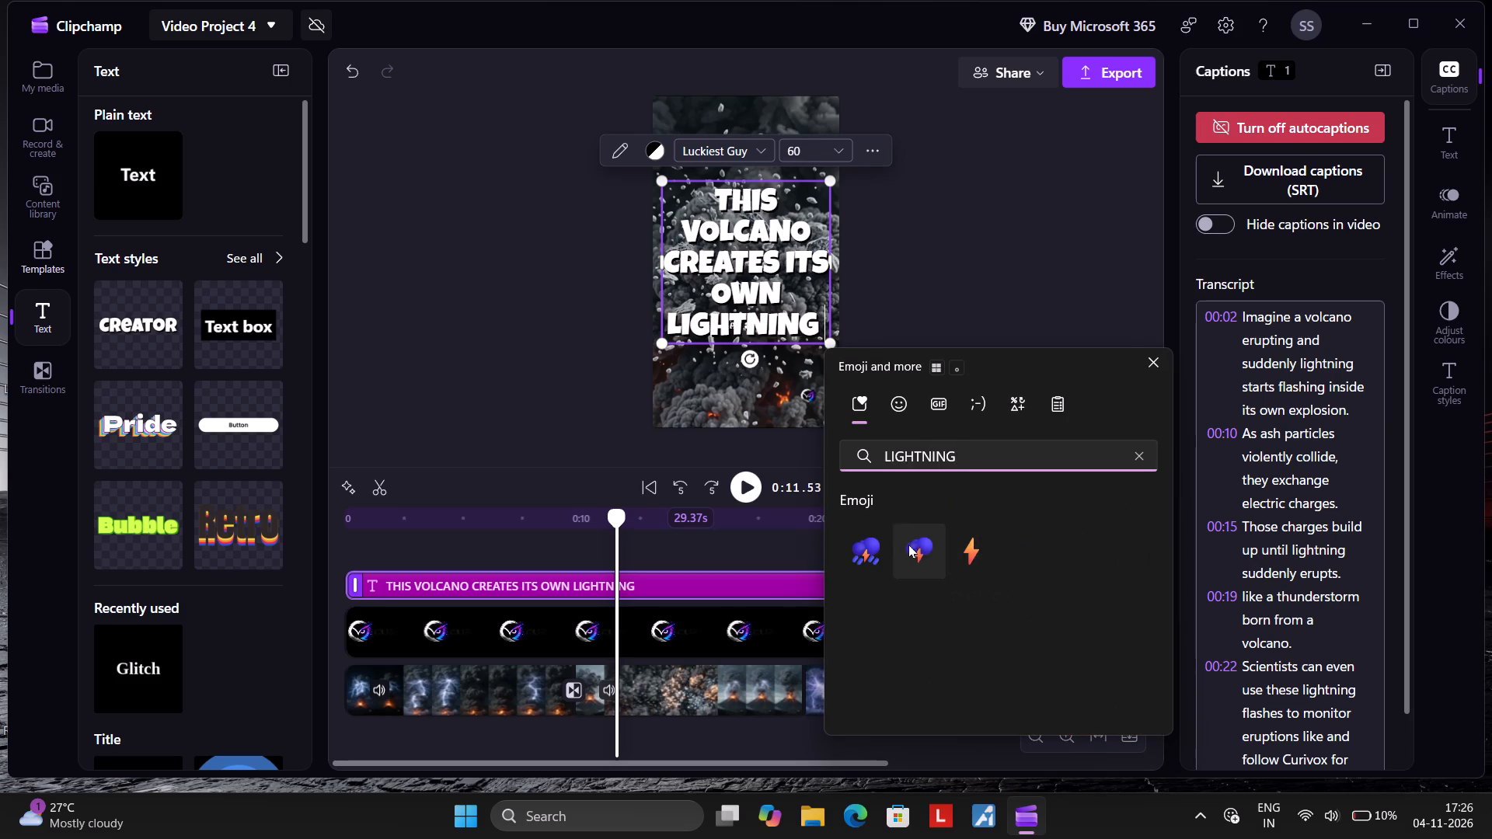
{"action": "left_click", "coordinate": [971, 551]}
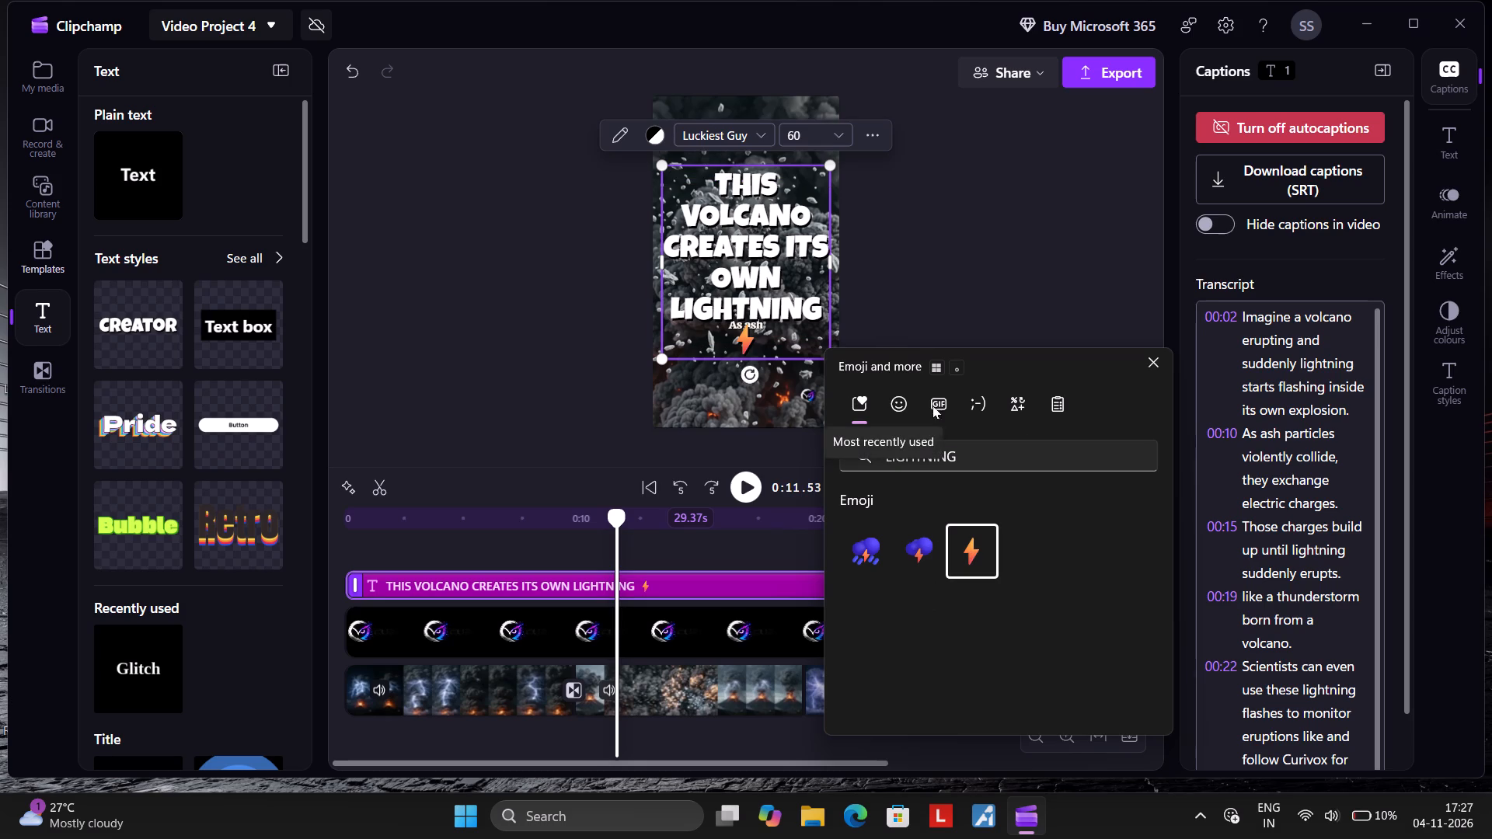
{"action": "left_click", "coordinate": [1154, 367]}
{"action": "key", "text": "Left"}
{"action": "key", "text": "Left"}
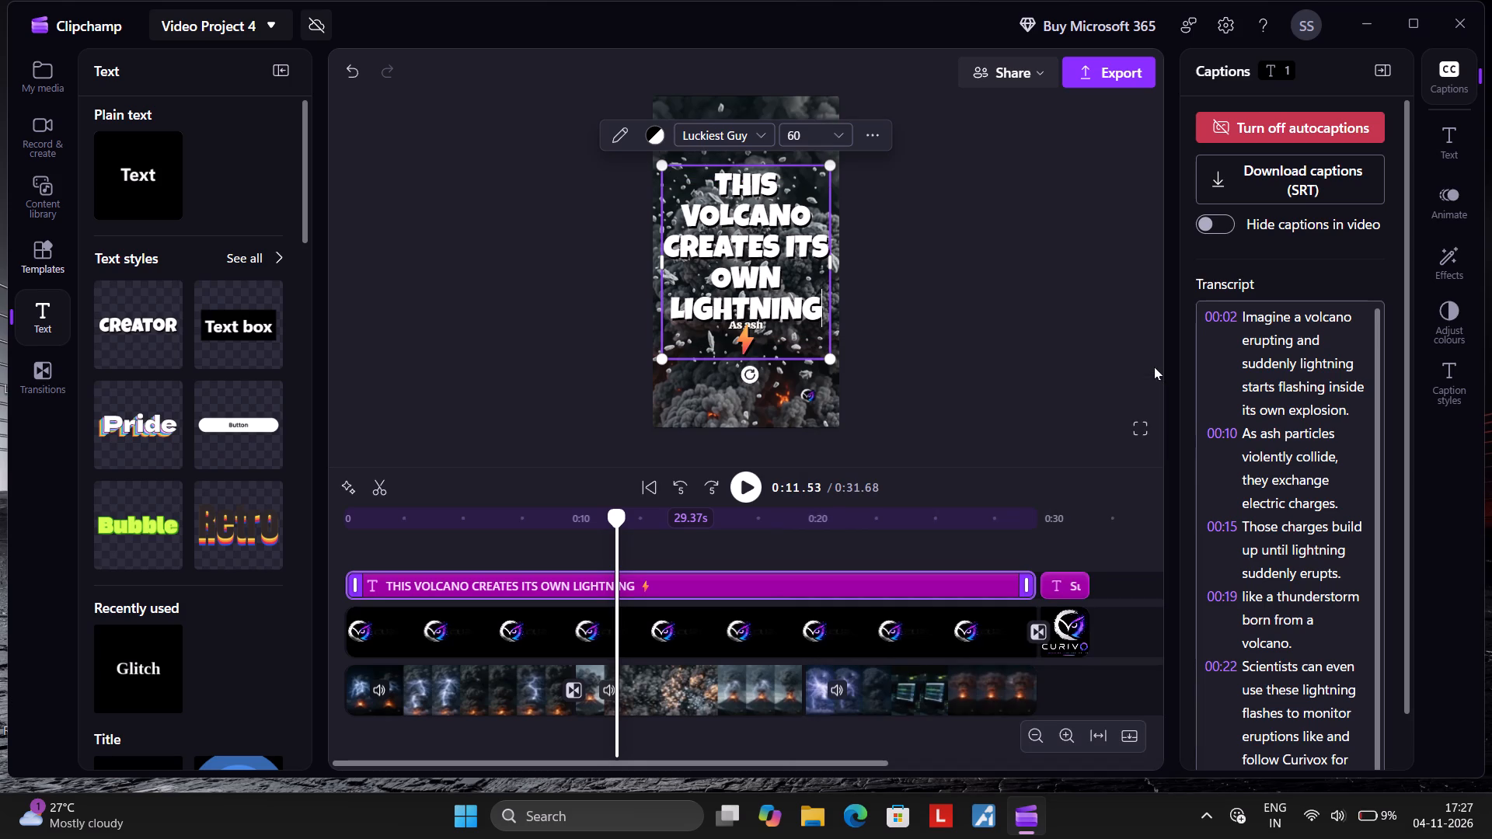
{"action": "key", "text": "shift+exclam"}
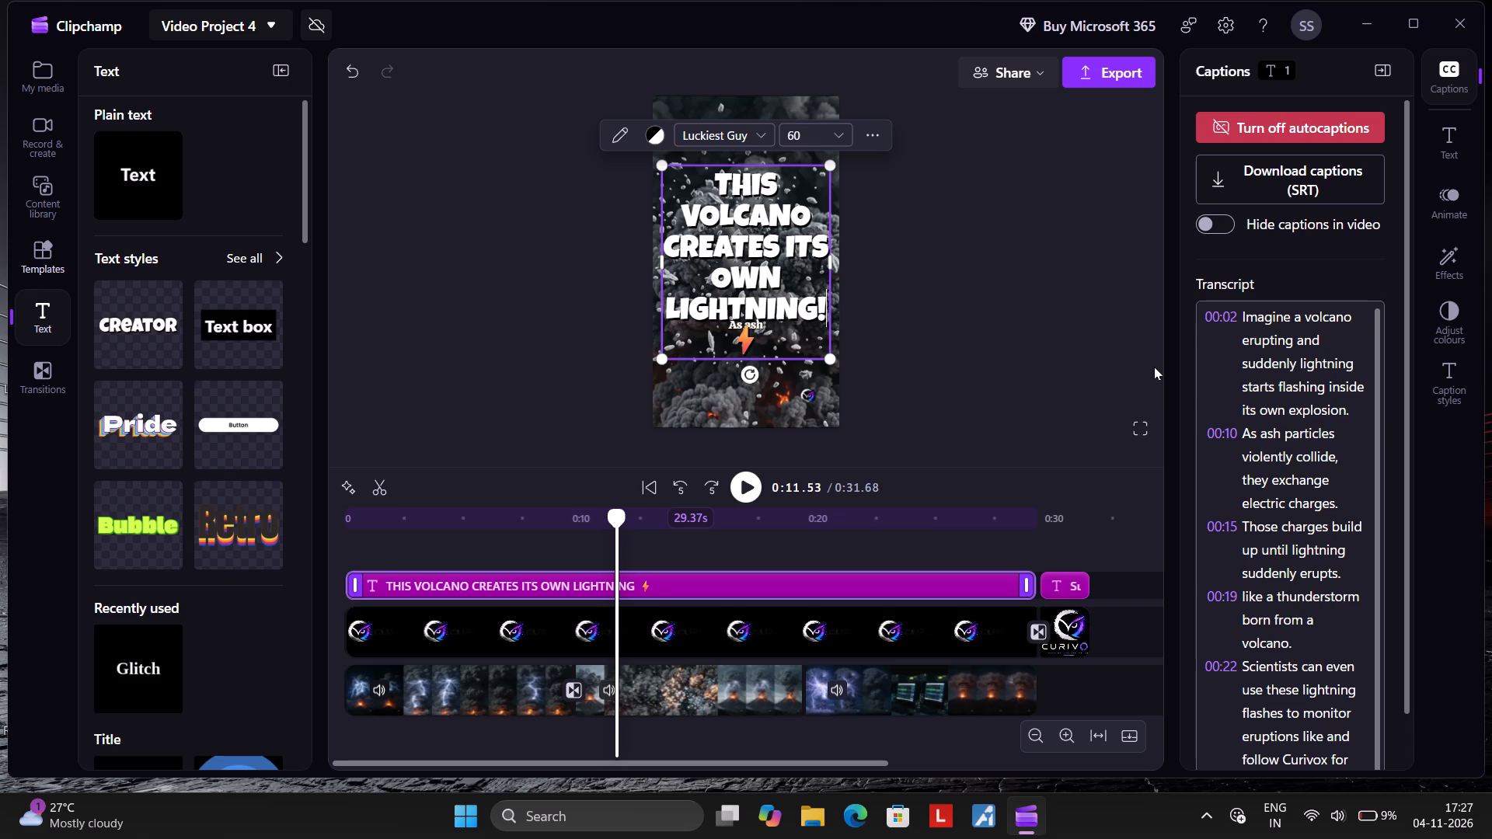
Set the volcano title's font size to 20.
{"action": "left_click", "coordinate": [838, 128]}
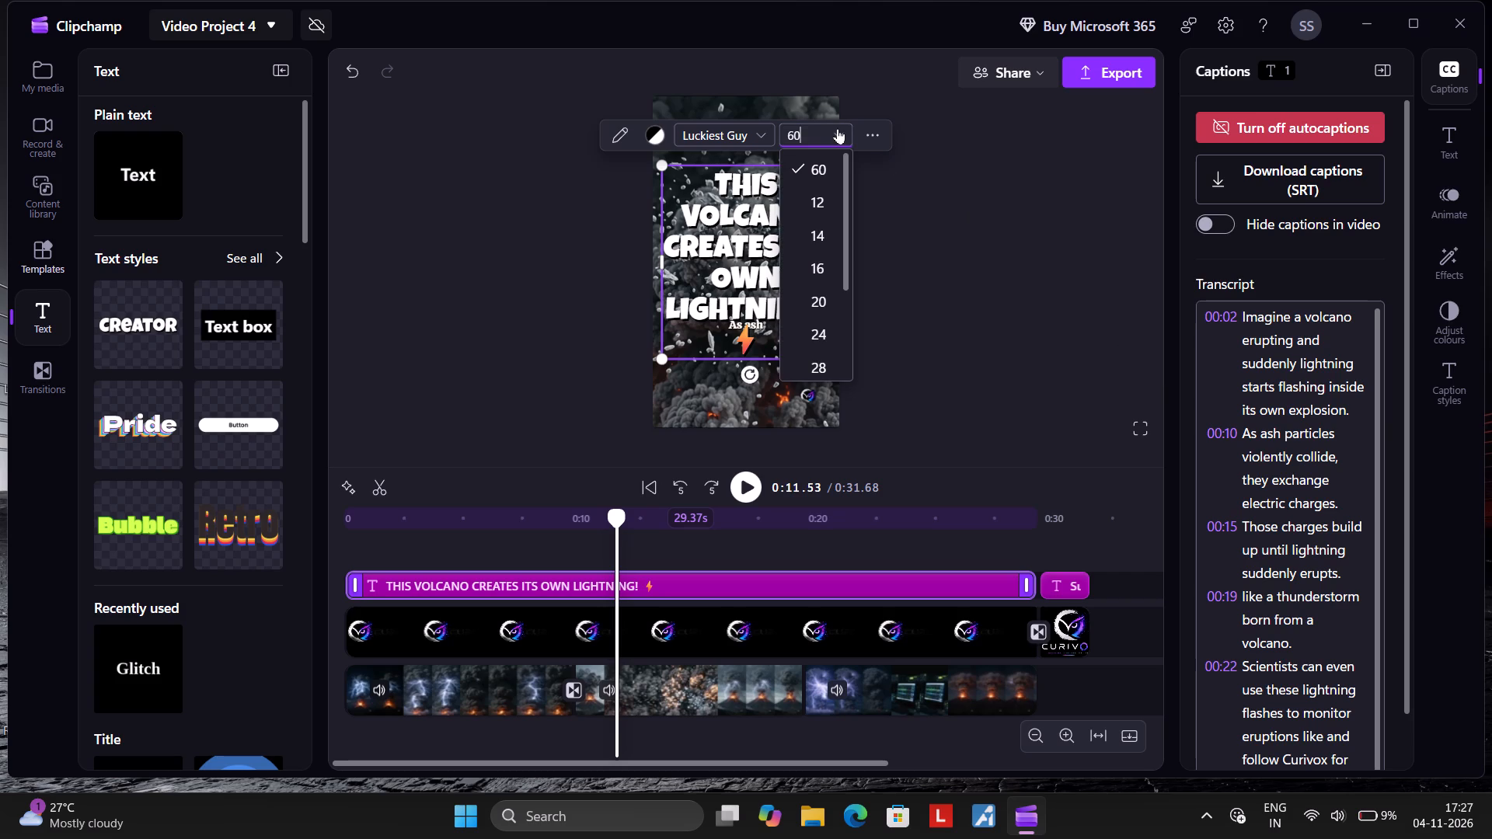
{"action": "left_click", "coordinate": [821, 298]}
{"action": "left_click", "coordinate": [890, 281]}
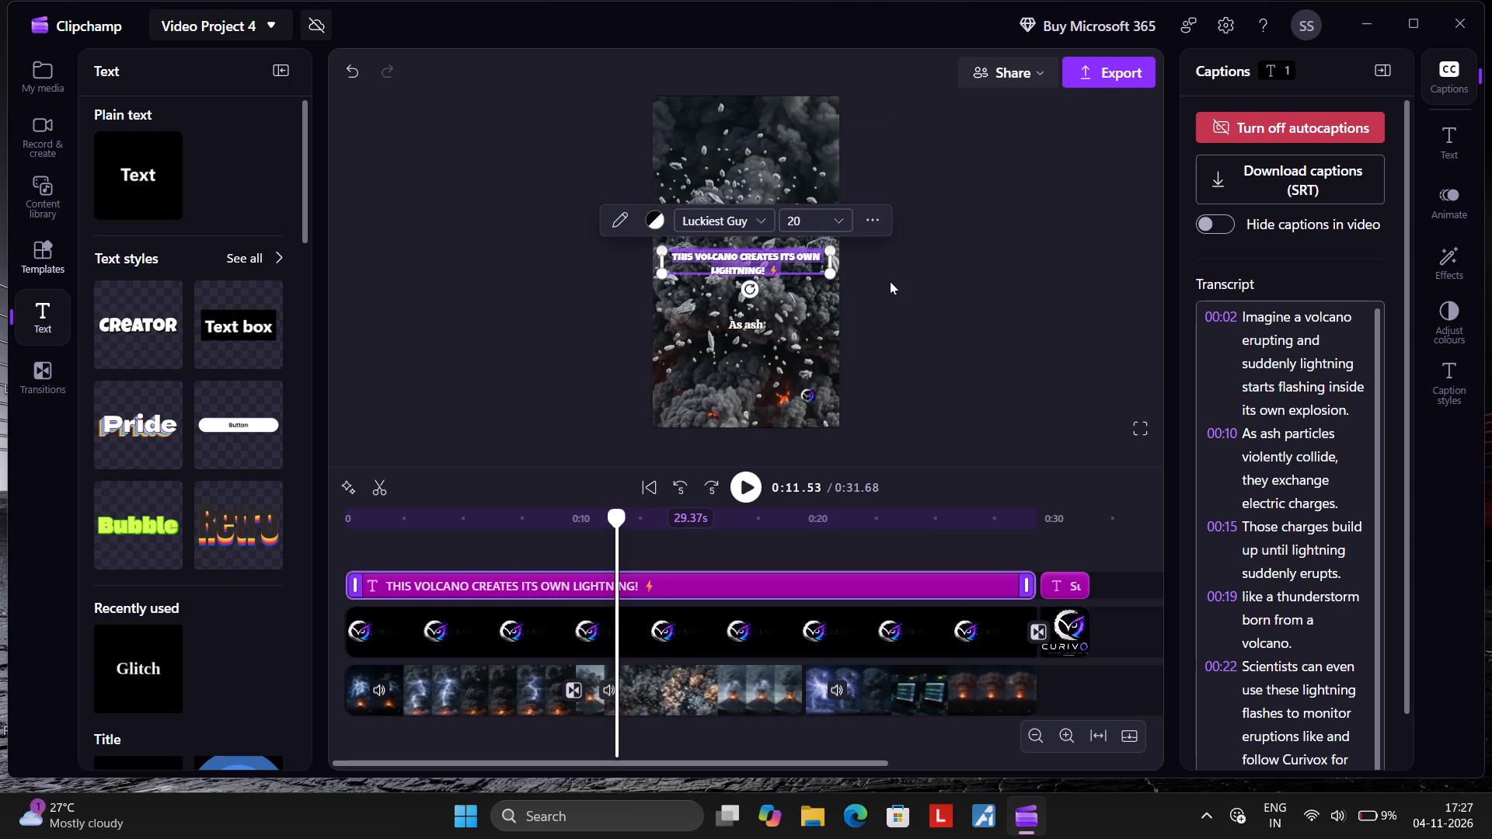
Move the volcano title near the top of the video frame, centred horizontally.
{"action": "left_click_drag", "start_coordinate": [793, 270], "coordinate": [786, 138]}
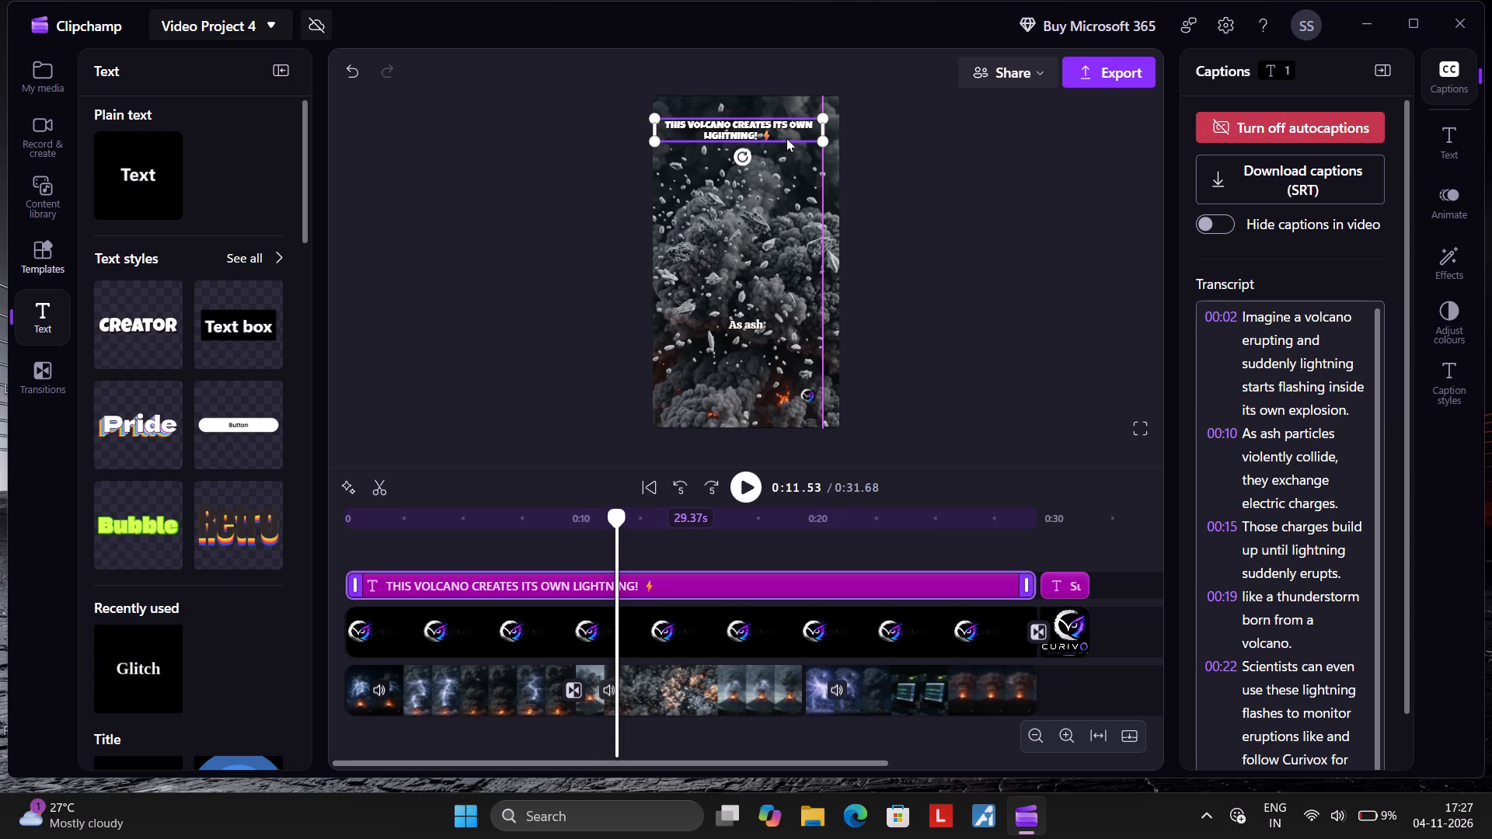
{"action": "left_click_drag", "start_coordinate": [786, 138], "coordinate": [795, 135]}
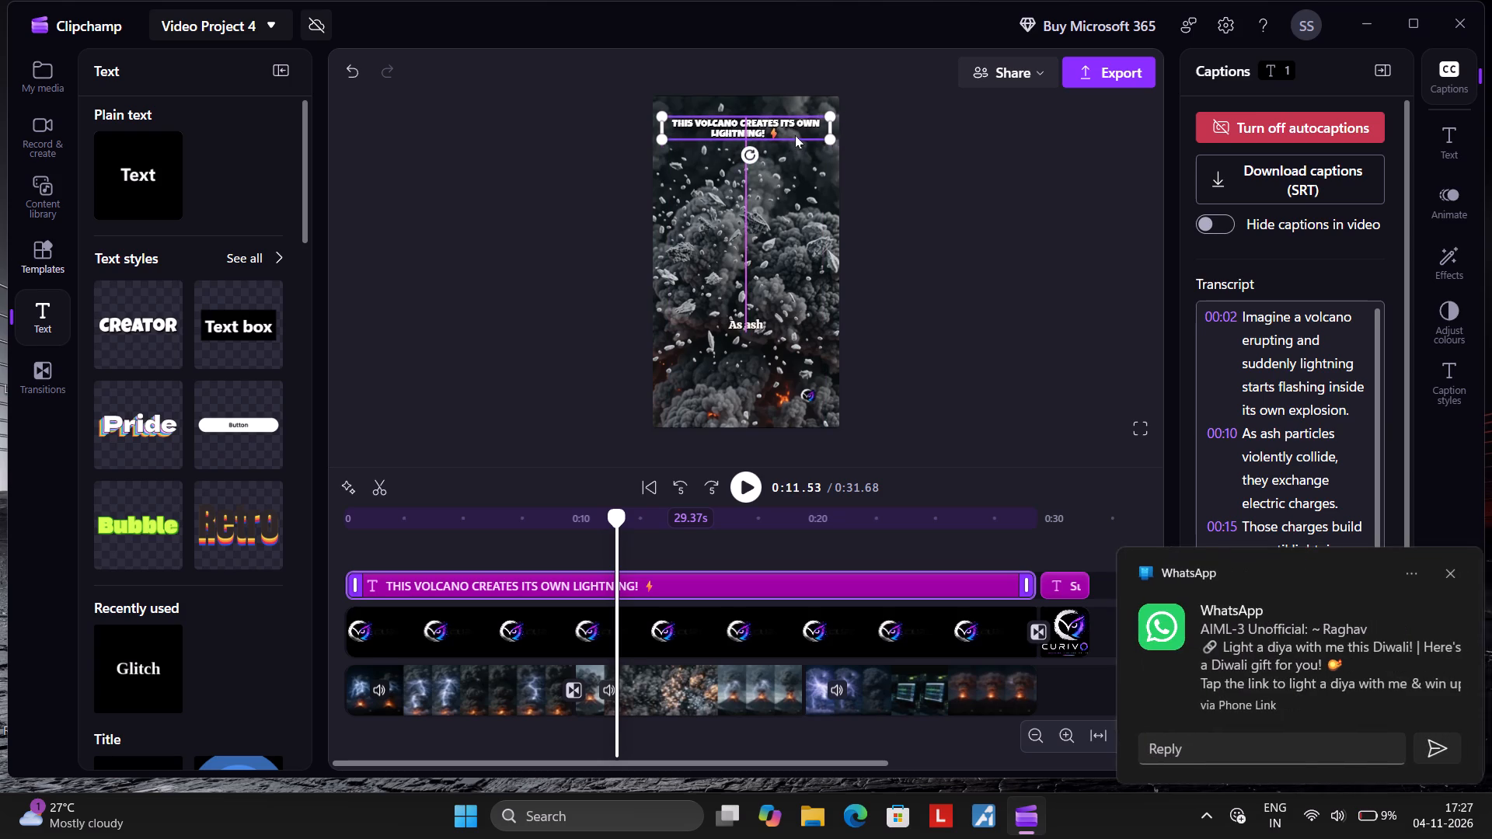
{"action": "left_click_drag", "start_coordinate": [795, 135], "coordinate": [789, 137]}
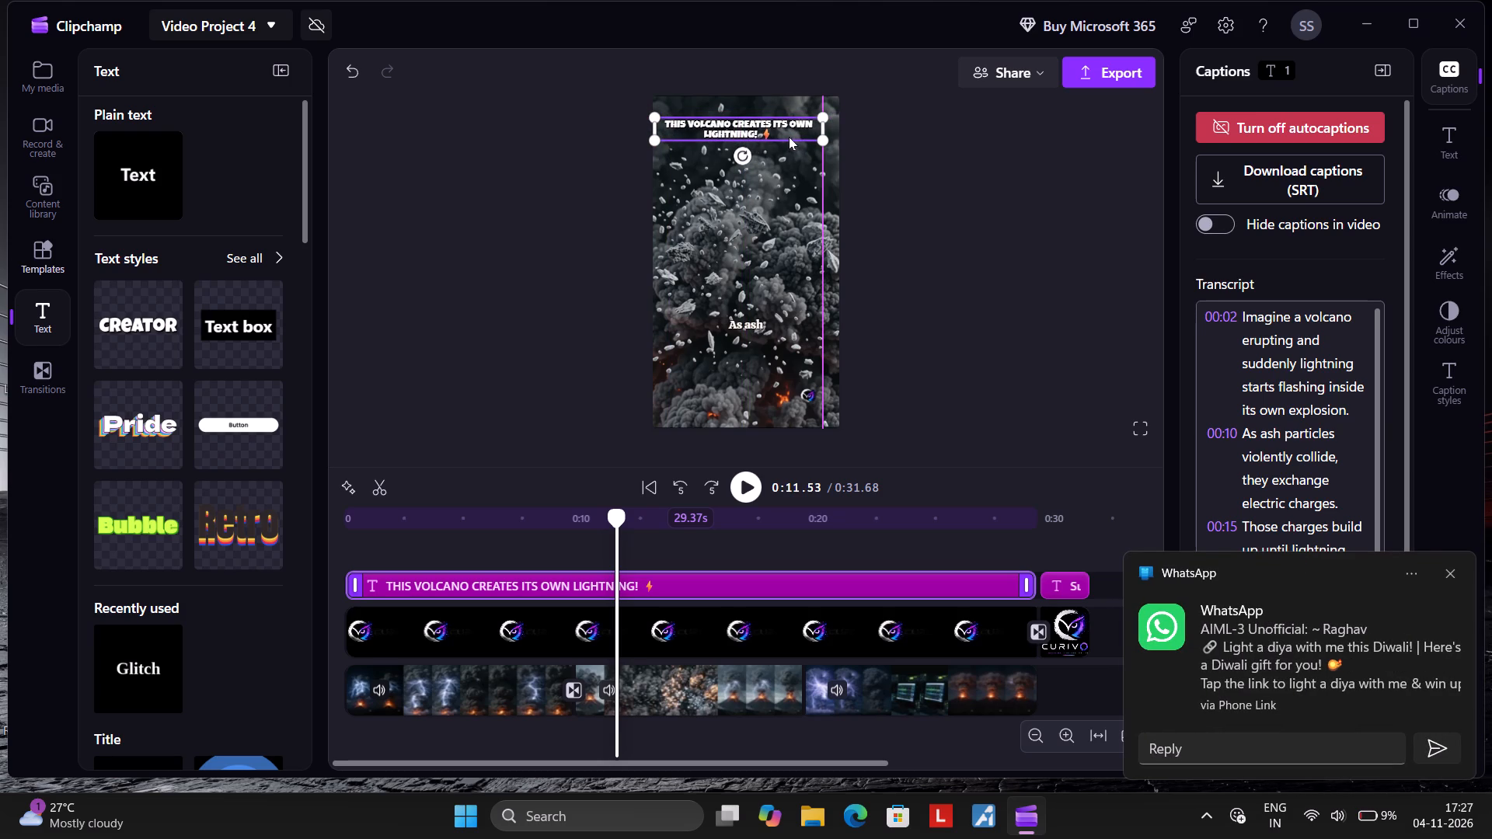
{"action": "left_click_drag", "start_coordinate": [789, 137], "coordinate": [793, 136]}
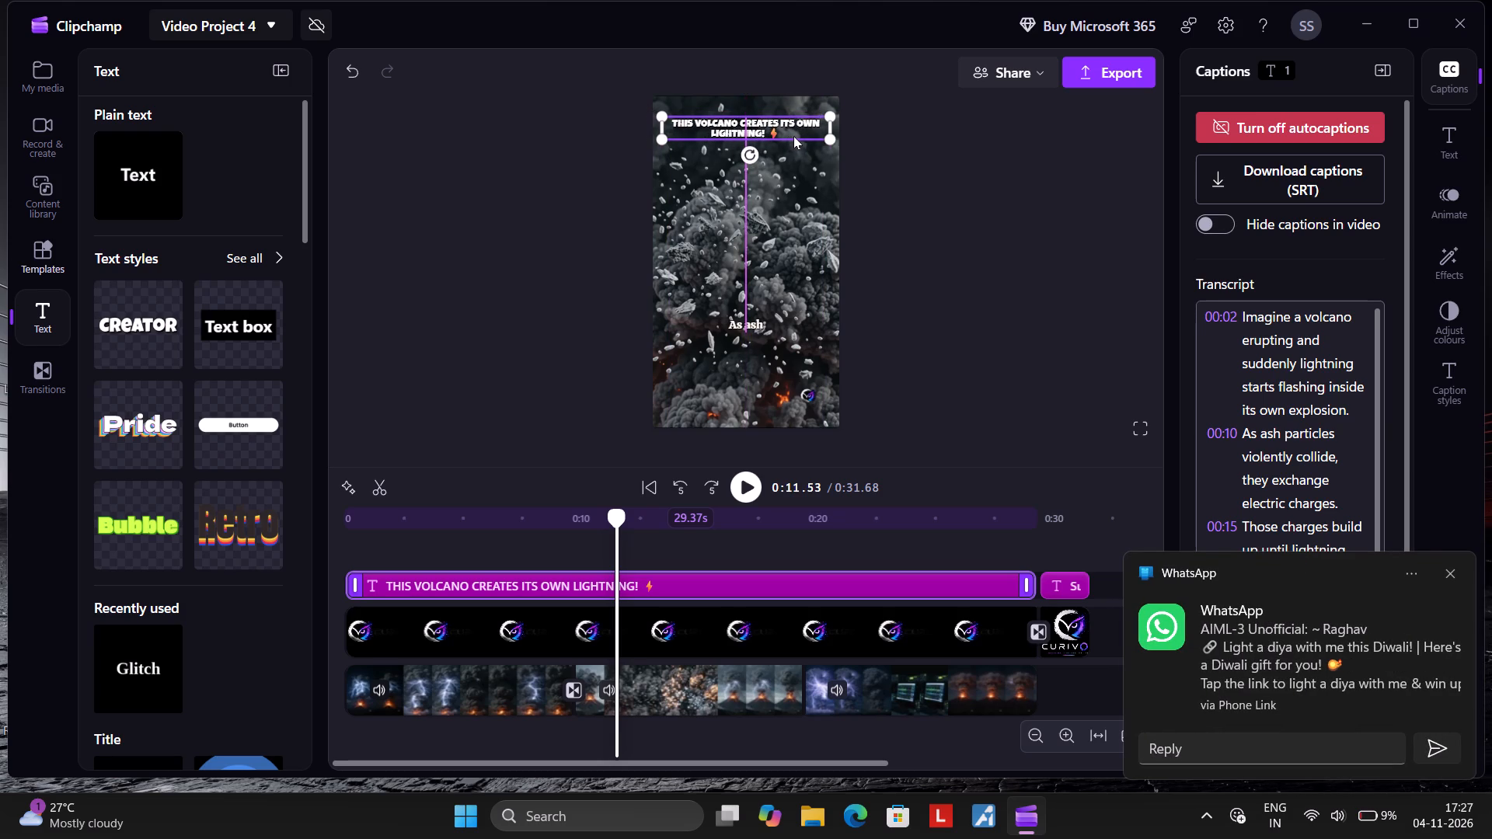
Play the whole video from the beginning to review the title, captions and closing logo.
{"action": "left_click_drag", "start_coordinate": [793, 136], "coordinate": [793, 136]}
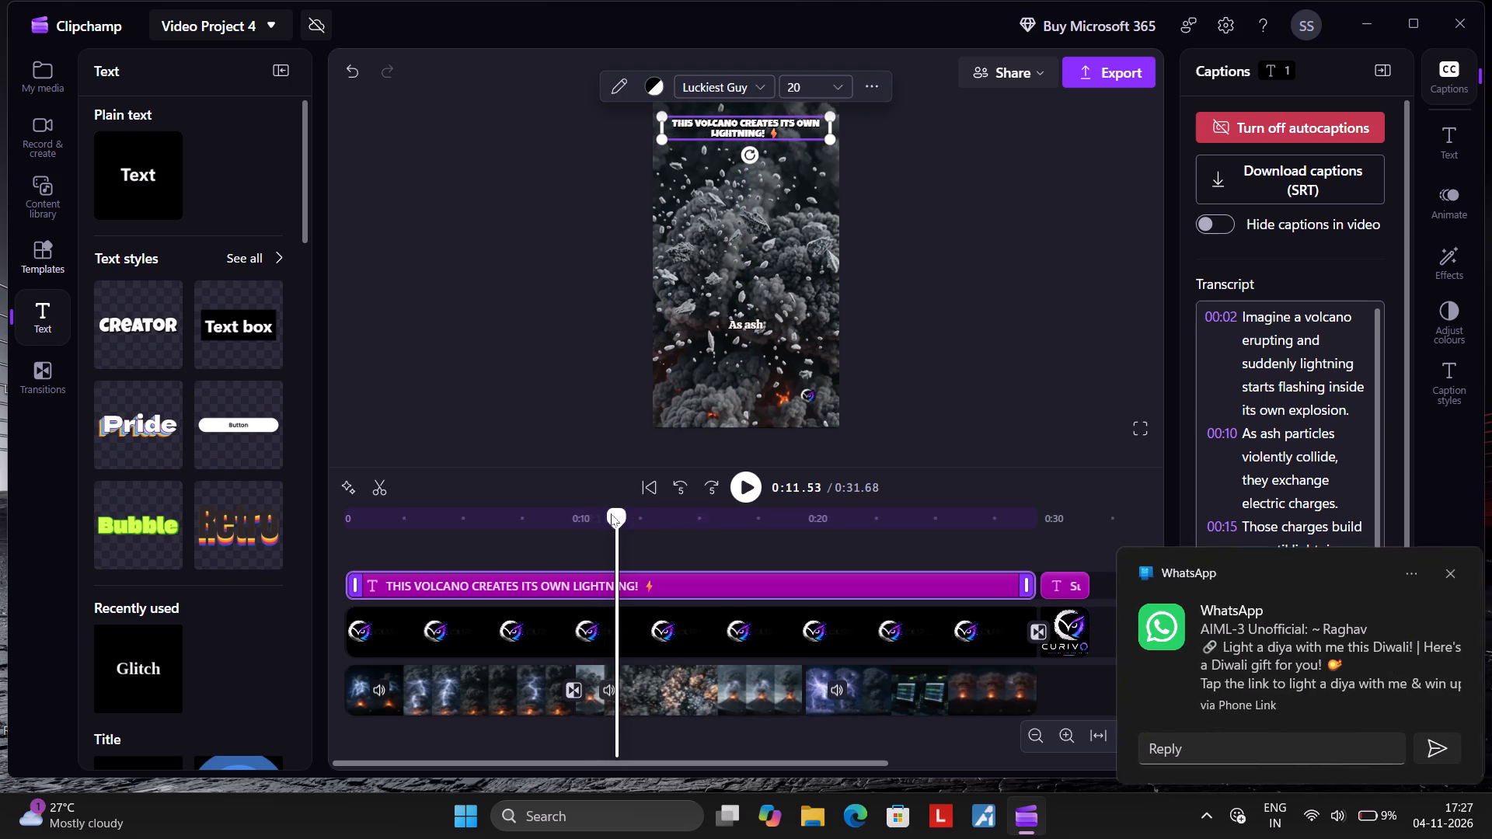
{"action": "left_click_drag", "start_coordinate": [611, 513], "coordinate": [274, 505]}
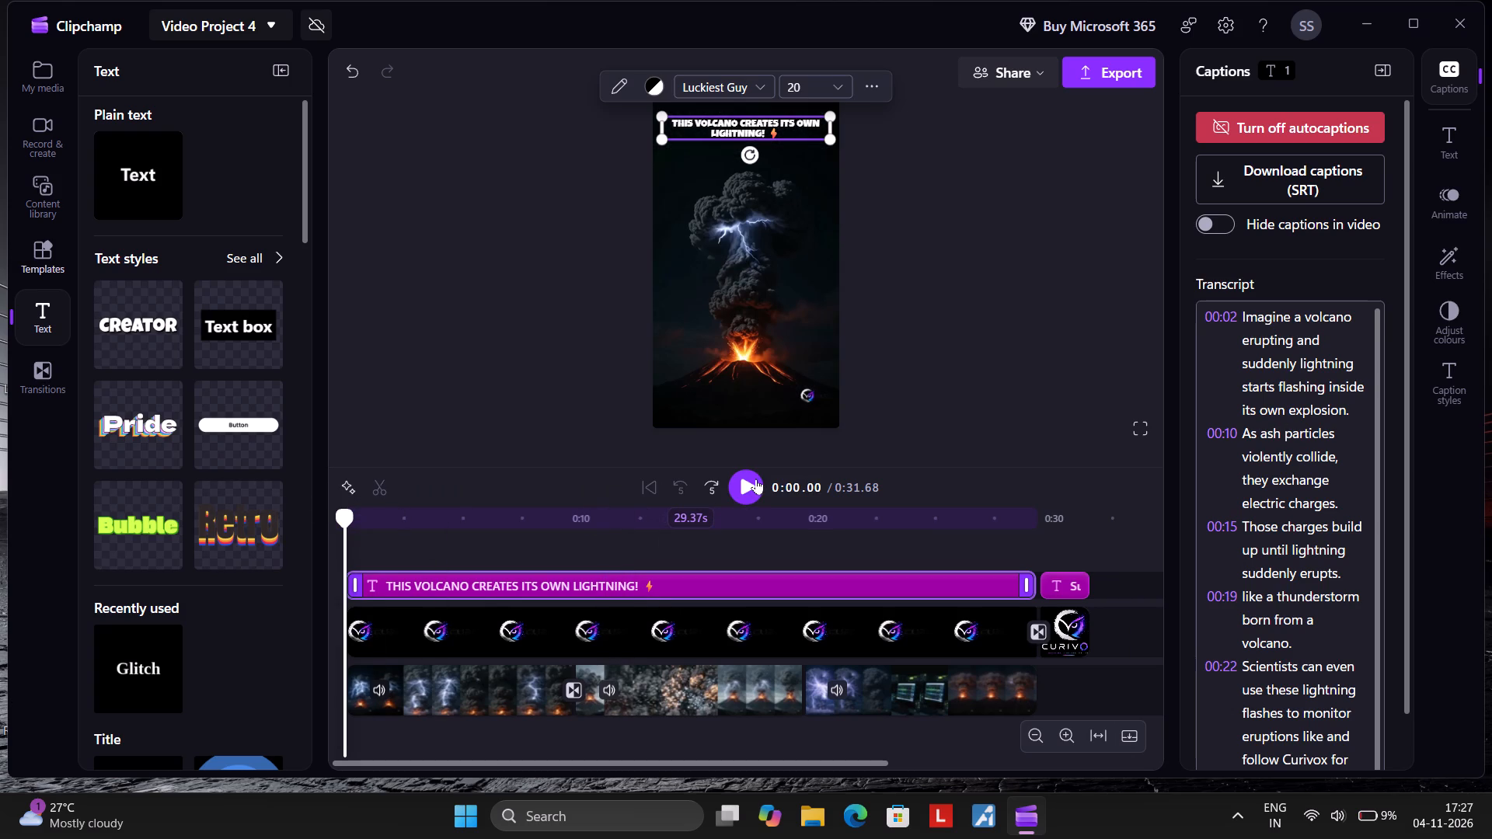
{"action": "left_click", "coordinate": [756, 479]}
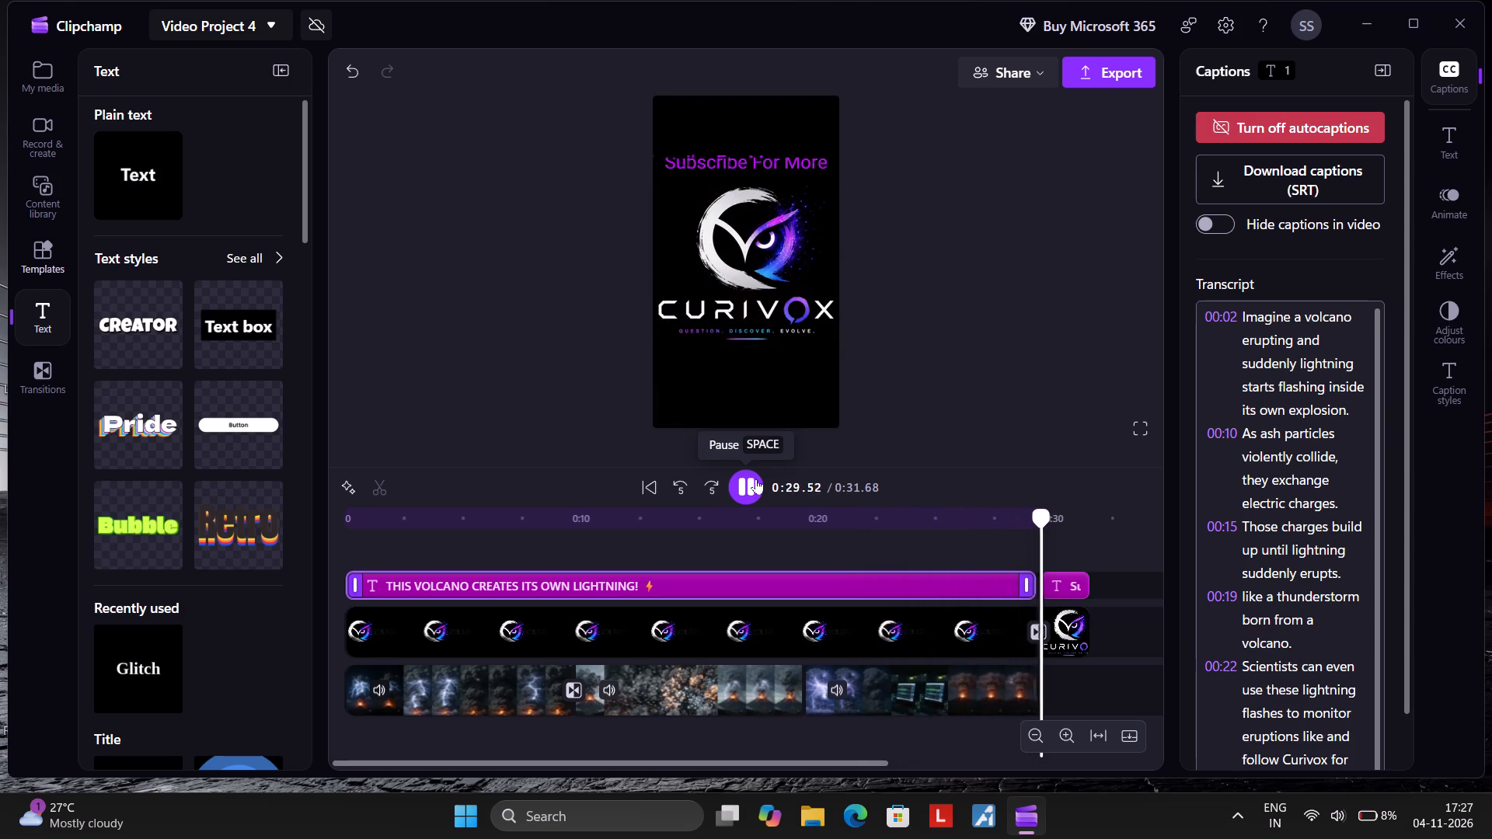
Export the video with the file name YT.
{"action": "left_click", "coordinate": [1110, 81]}
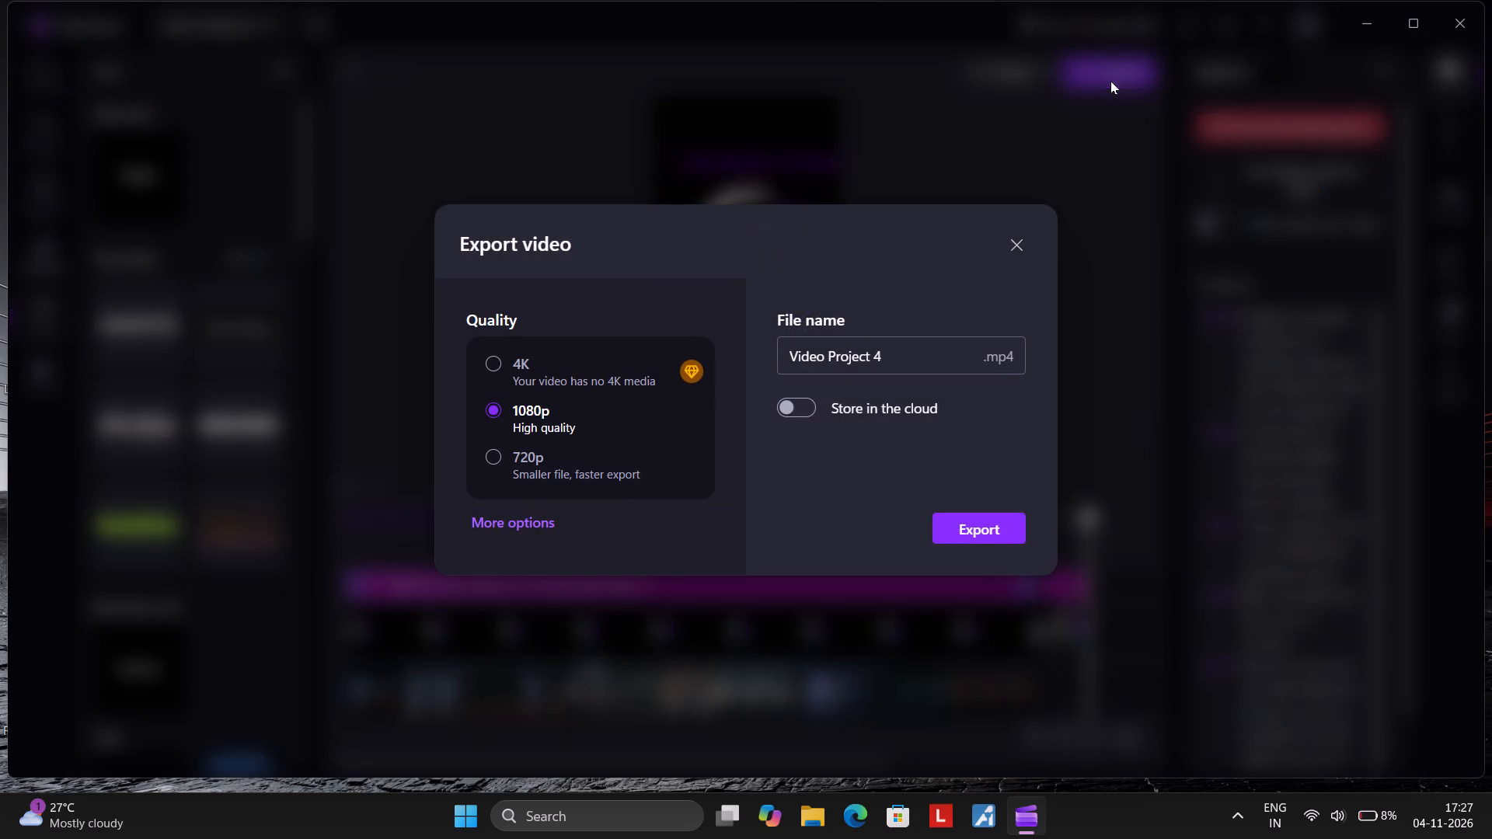
{"action": "double_click", "coordinate": [898, 349]}
{"action": "key", "text": "BackSpace"}
{"action": "key", "text": "BackSpace"}
{"action": "key", "text": "BackSpace"}
{"action": "key", "text": "BackSpace"}
{"action": "key", "text": "BackSpace"}
{"action": "key", "text": "BackSpace"}
{"action": "key", "text": "BackSpace"}
{"action": "key", "text": "BackSpace"}
{"action": "key", "text": "BackSpace"}
{"action": "key", "text": "BackSpace"}
{"action": "key", "text": "BackSpace"}
{"action": "key", "text": "BackSpace"}
{"action": "key", "text": "BackSpace"}
{"action": "key", "text": "BackSpace"}
{"action": "key", "text": "BackSpace"}
{"action": "key", "text": "BackSpace"}
{"action": "key", "text": "BackSpace"}
{"action": "key", "text": "BackSpace"}
{"action": "key", "text": "BackSpace"}
{"action": "key", "text": "BackSpace"}
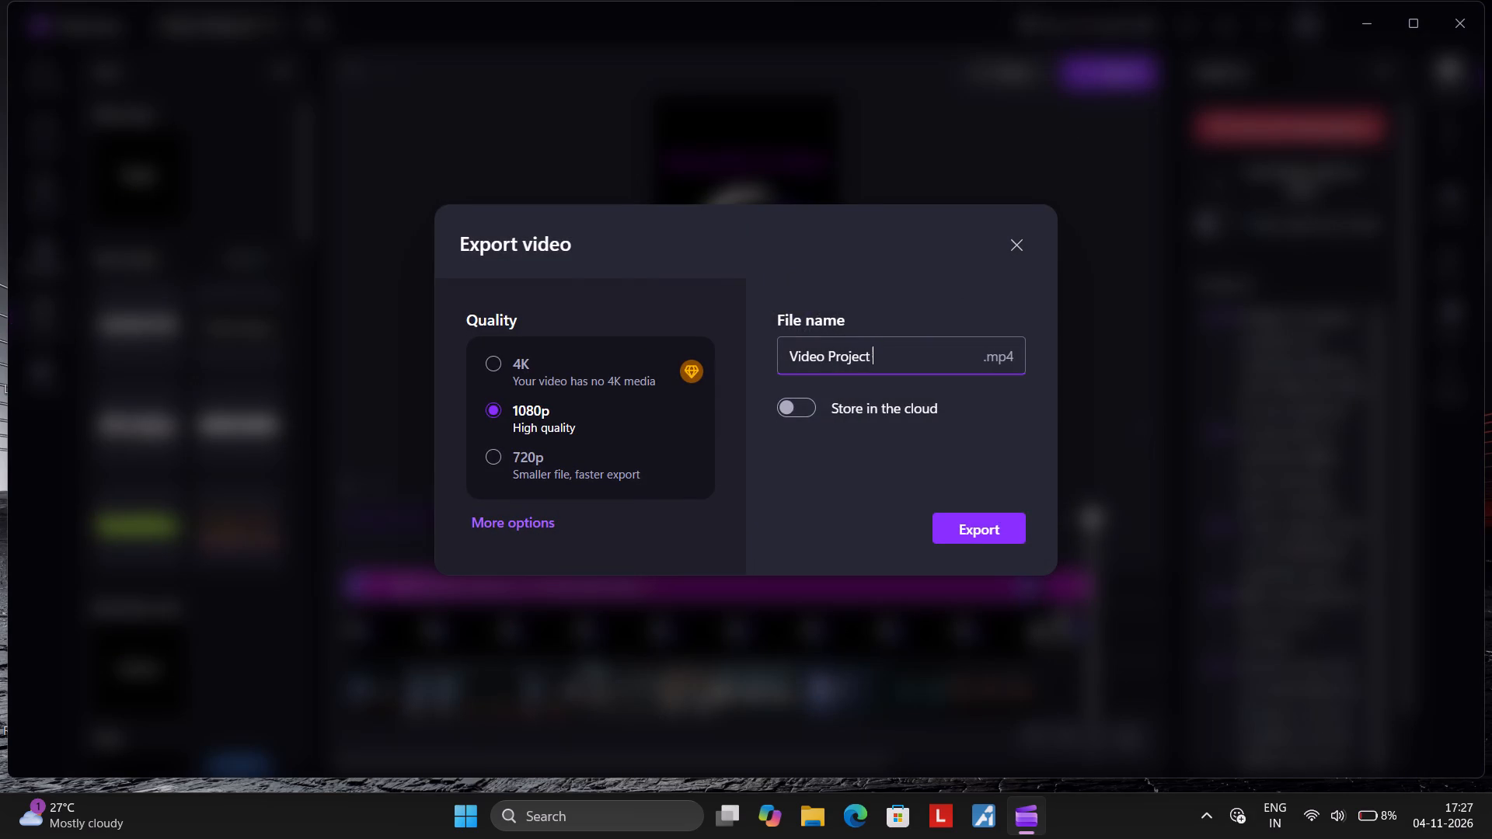
{"action": "type", "text": "YT"}
{"action": "left_click", "coordinate": [999, 516]}
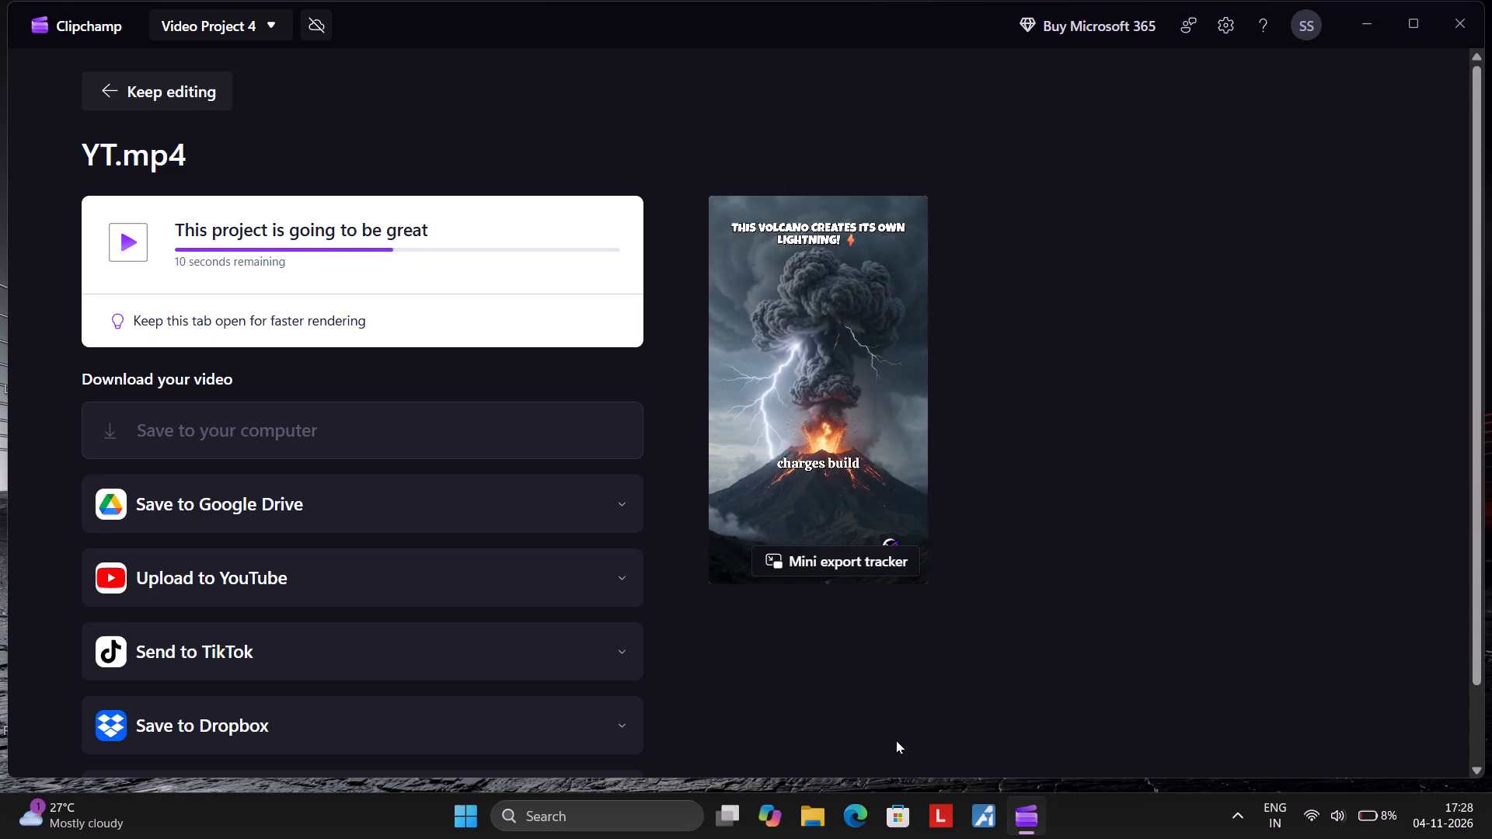
Switch to File Explorer and share YT.mp4 from the Downloads folder to the OnePlus 10R 5G phone.
{"action": "left_click", "coordinate": [816, 807]}
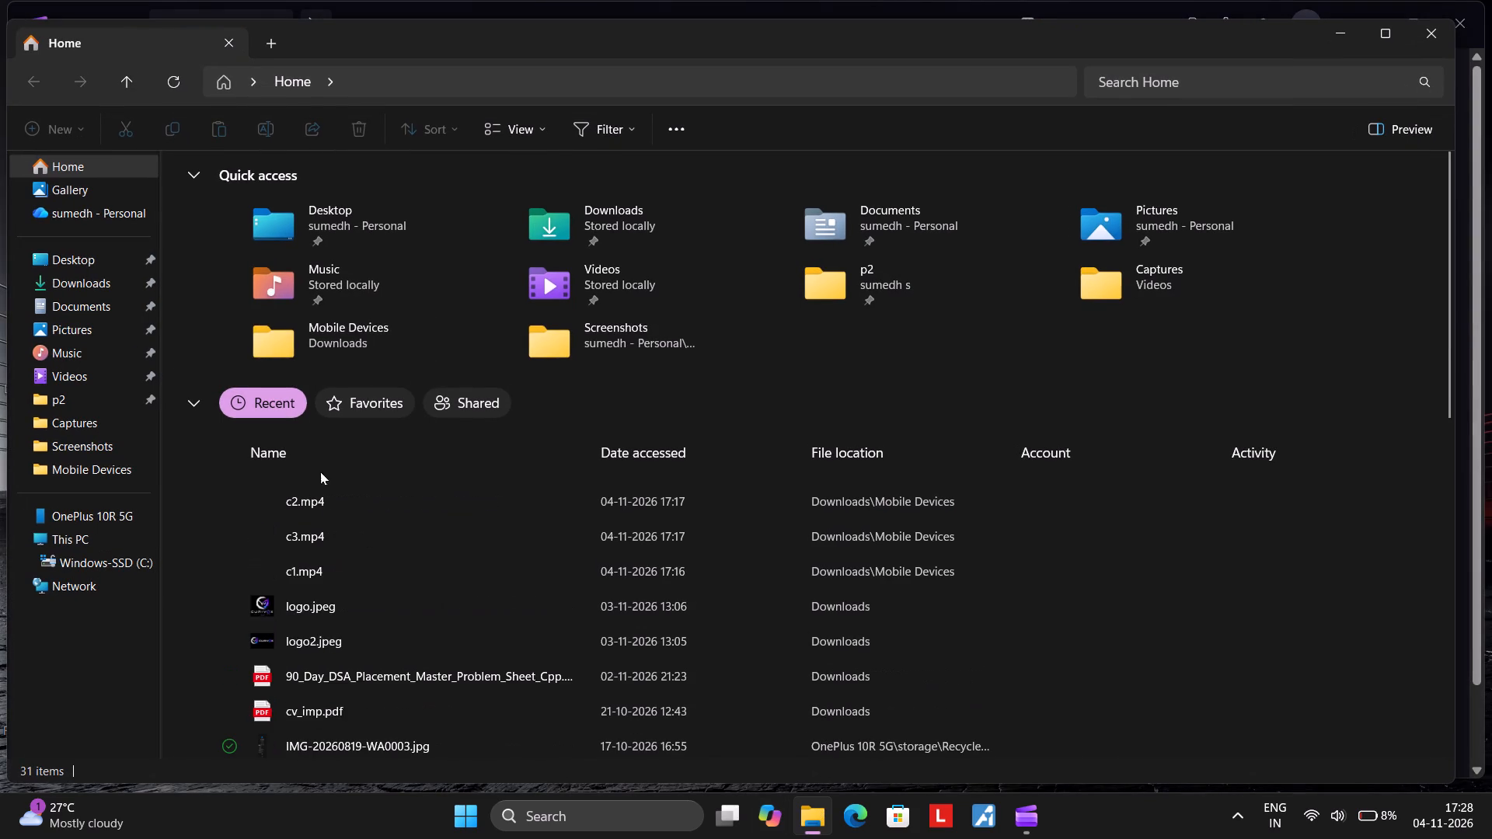
{"action": "left_click", "coordinate": [80, 276]}
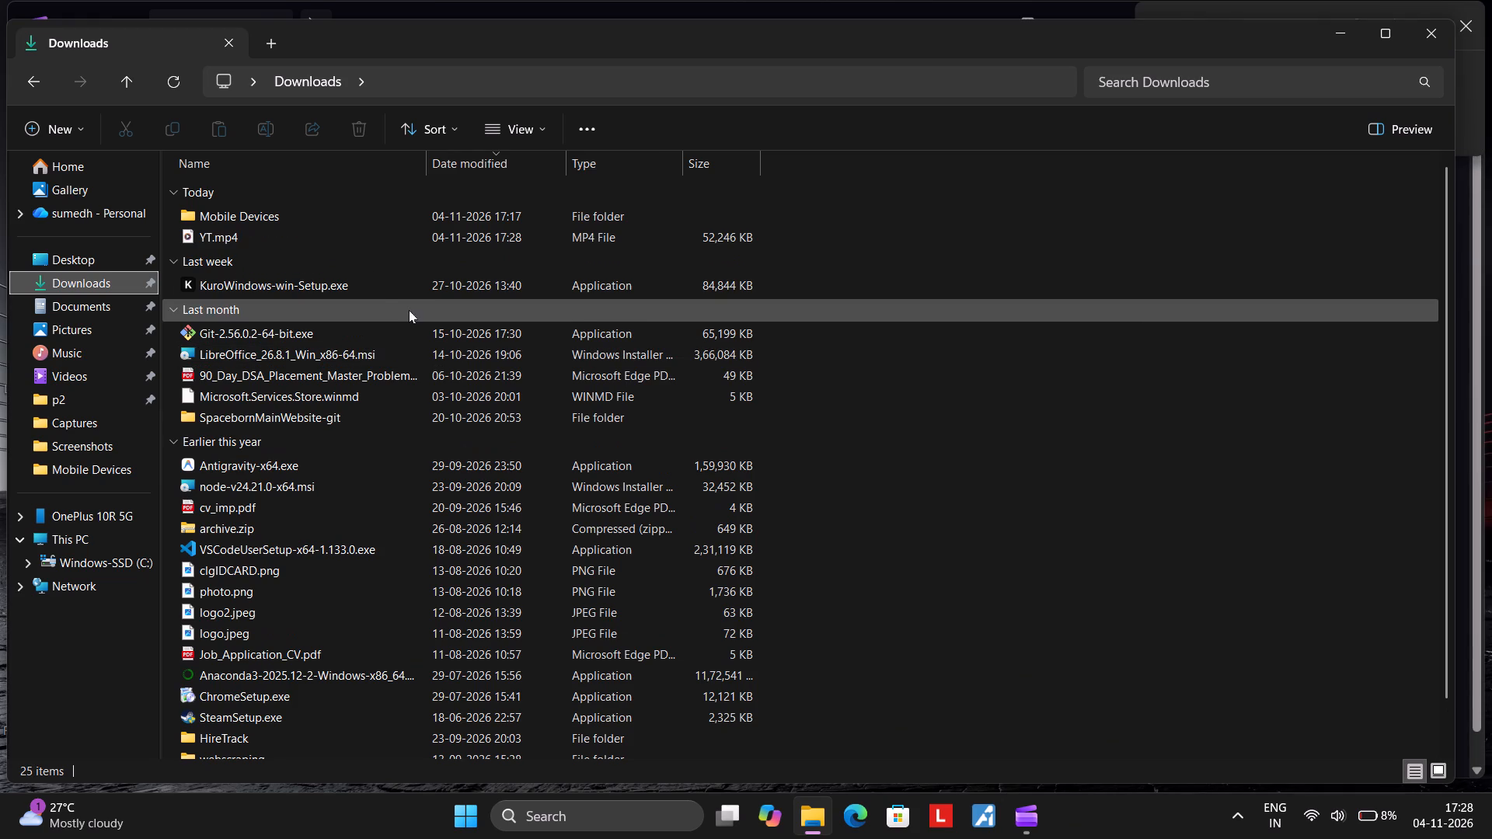
{"action": "left_click", "coordinate": [319, 234]}
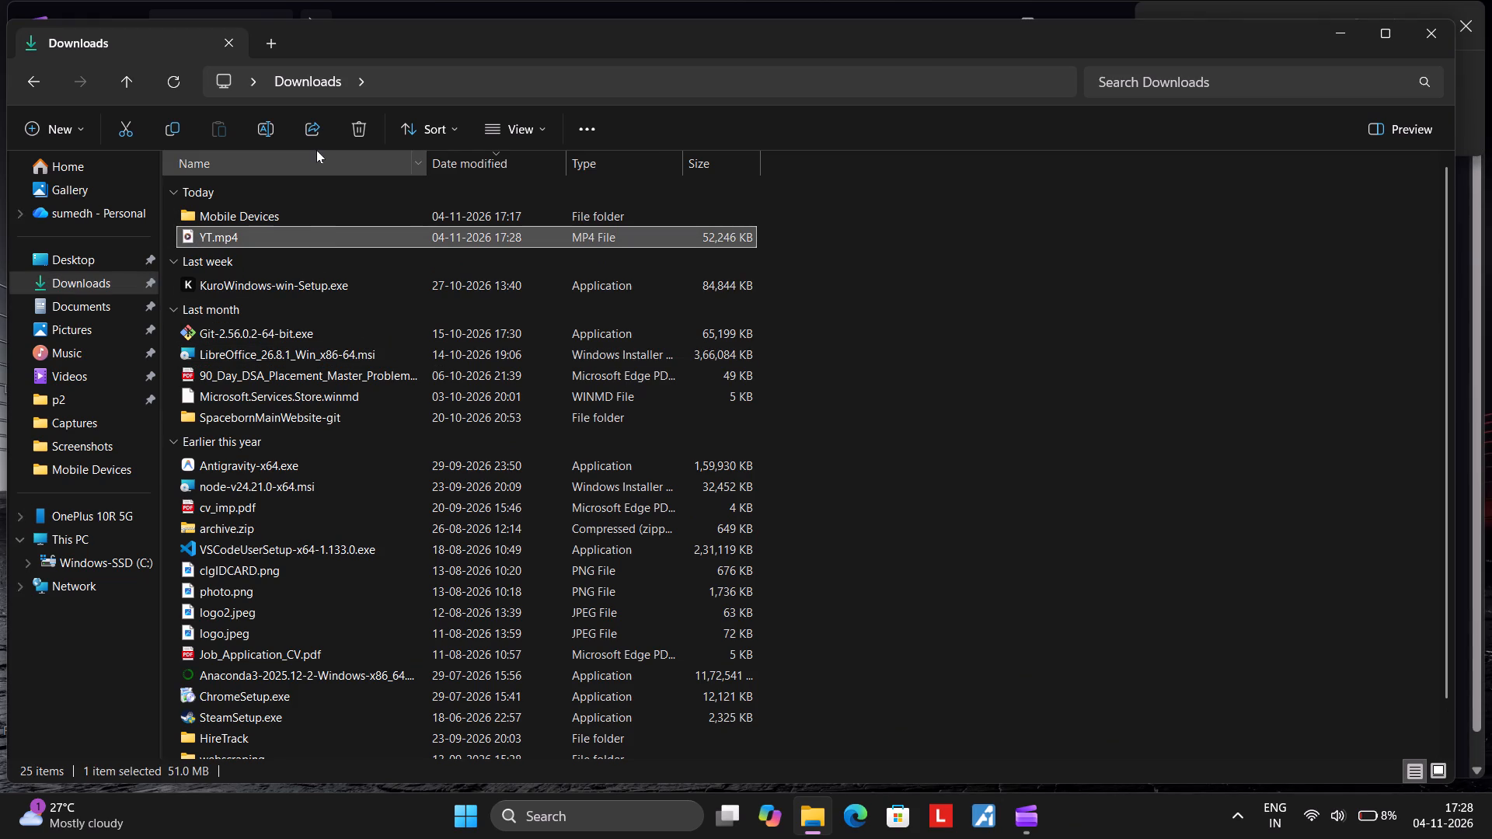
{"action": "left_click", "coordinate": [315, 142]}
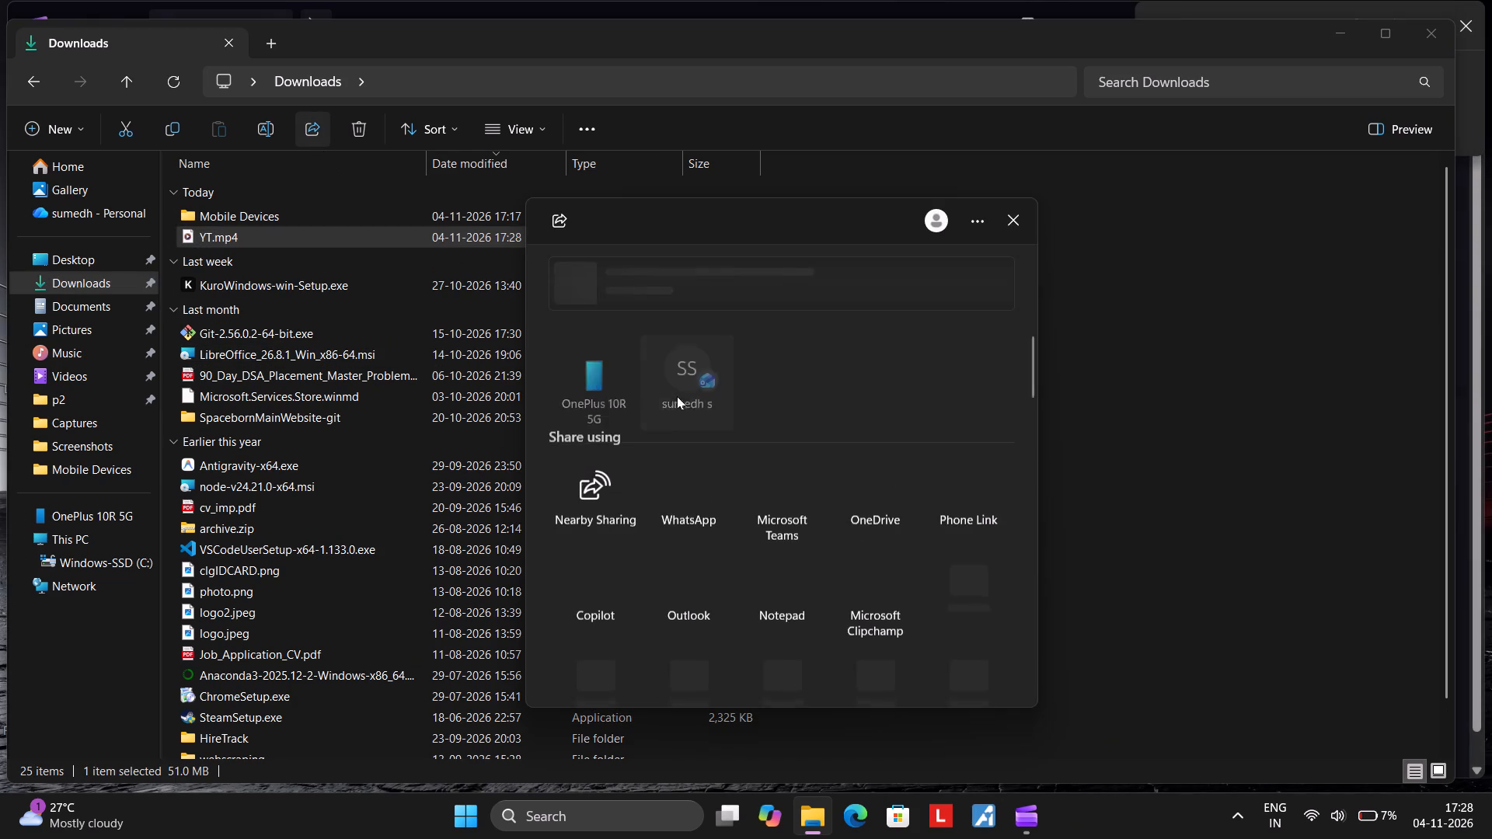
{"action": "left_click", "coordinate": [604, 385]}
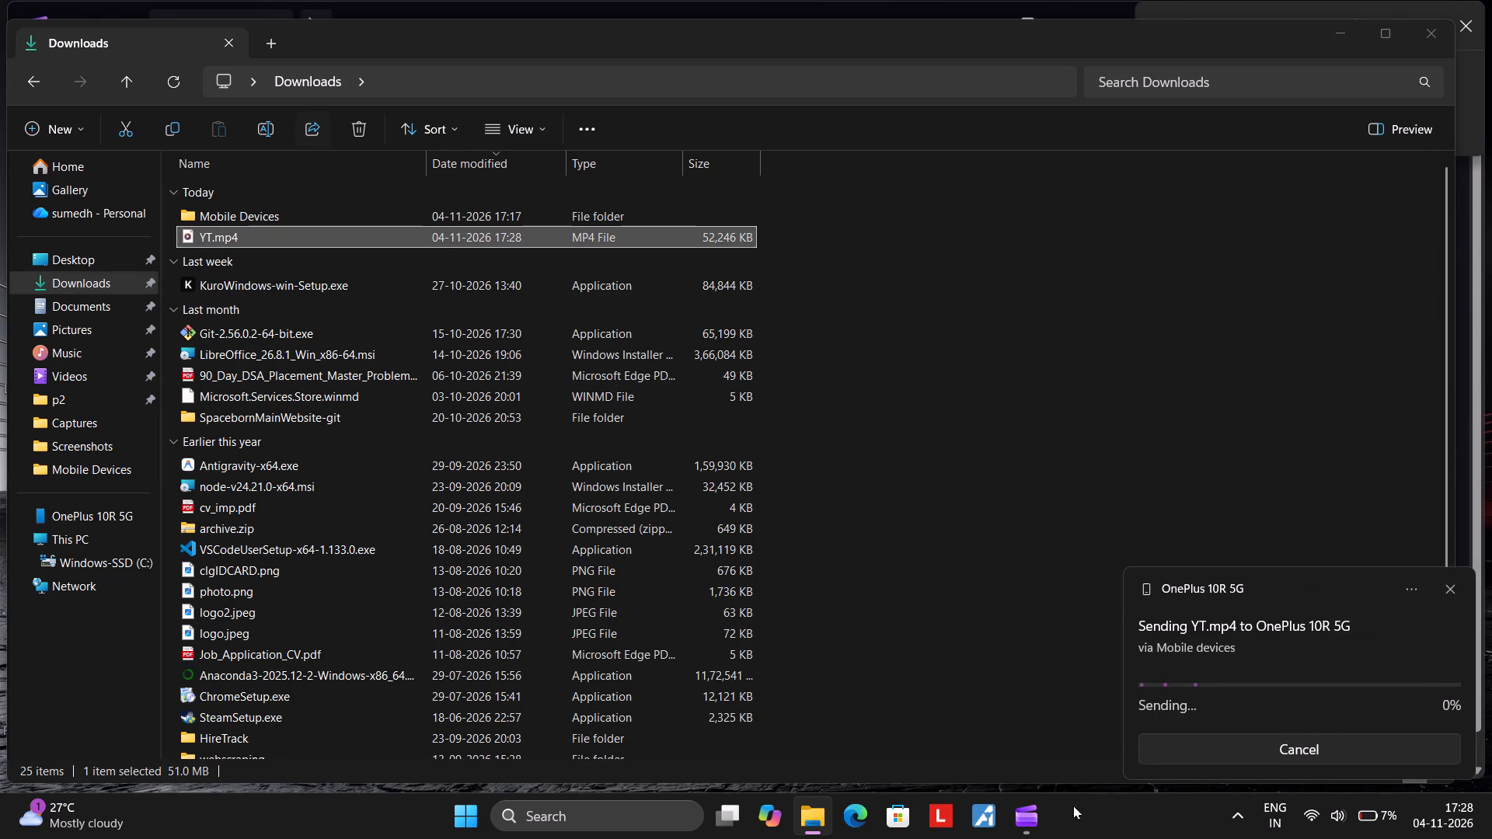
Return to the project in Clipchamp and replace the closing text "Subscribe For More" with "Follow For More".
{"action": "left_click", "coordinate": [1032, 814]}
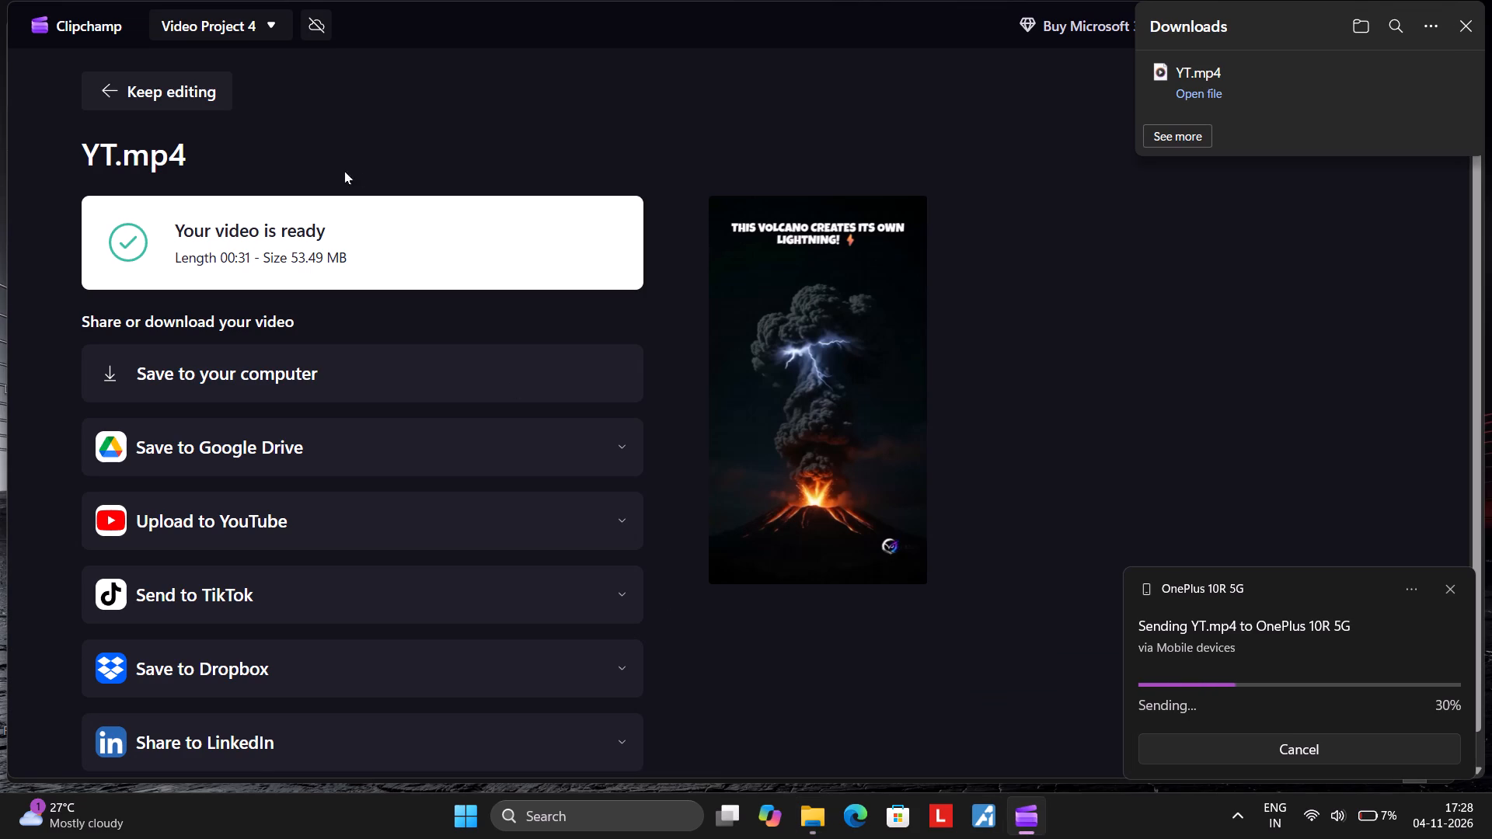
{"action": "left_click", "coordinate": [173, 87]}
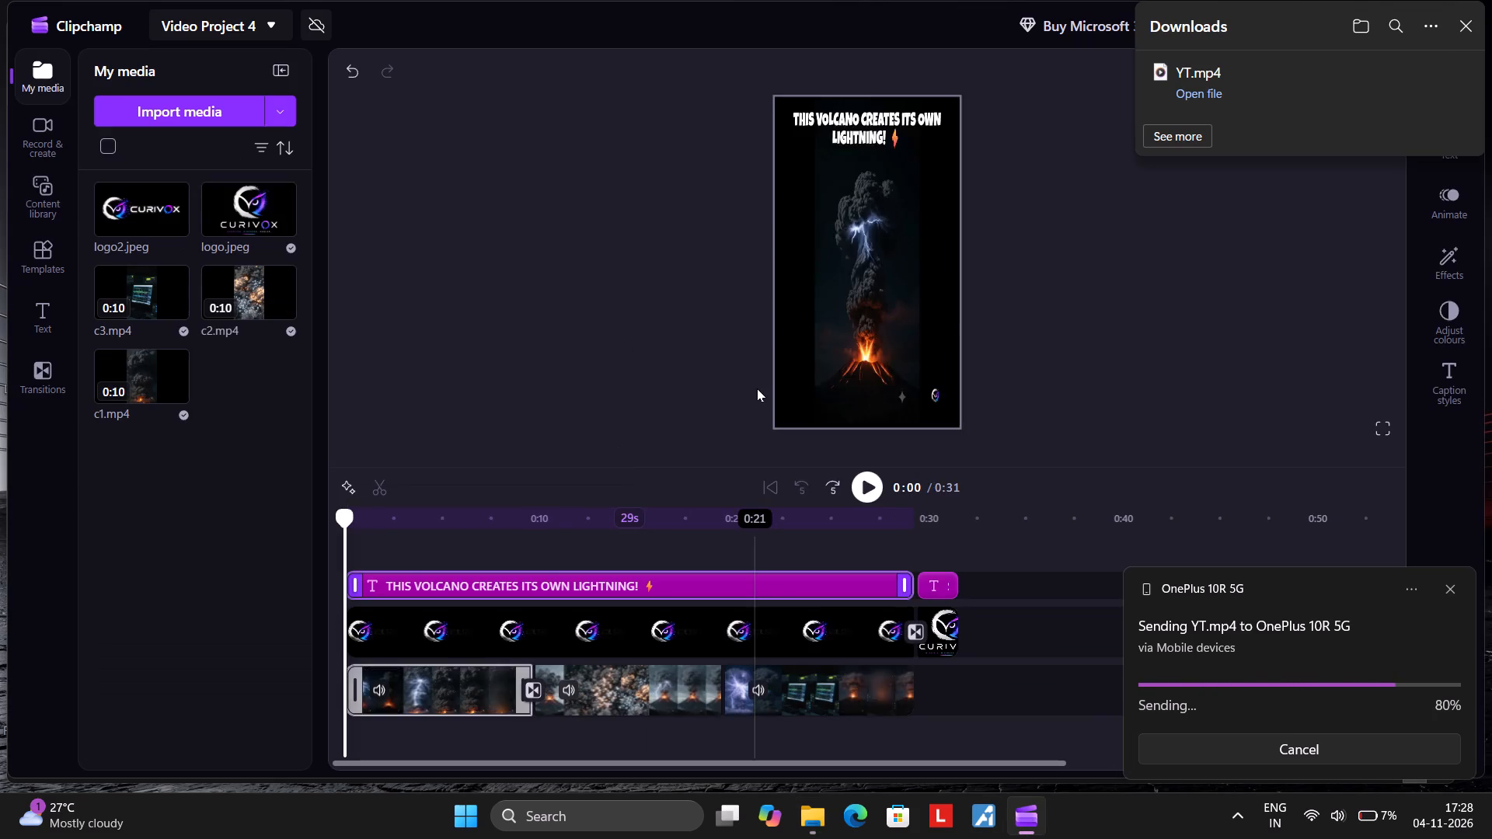
{"action": "left_click", "coordinate": [938, 551]}
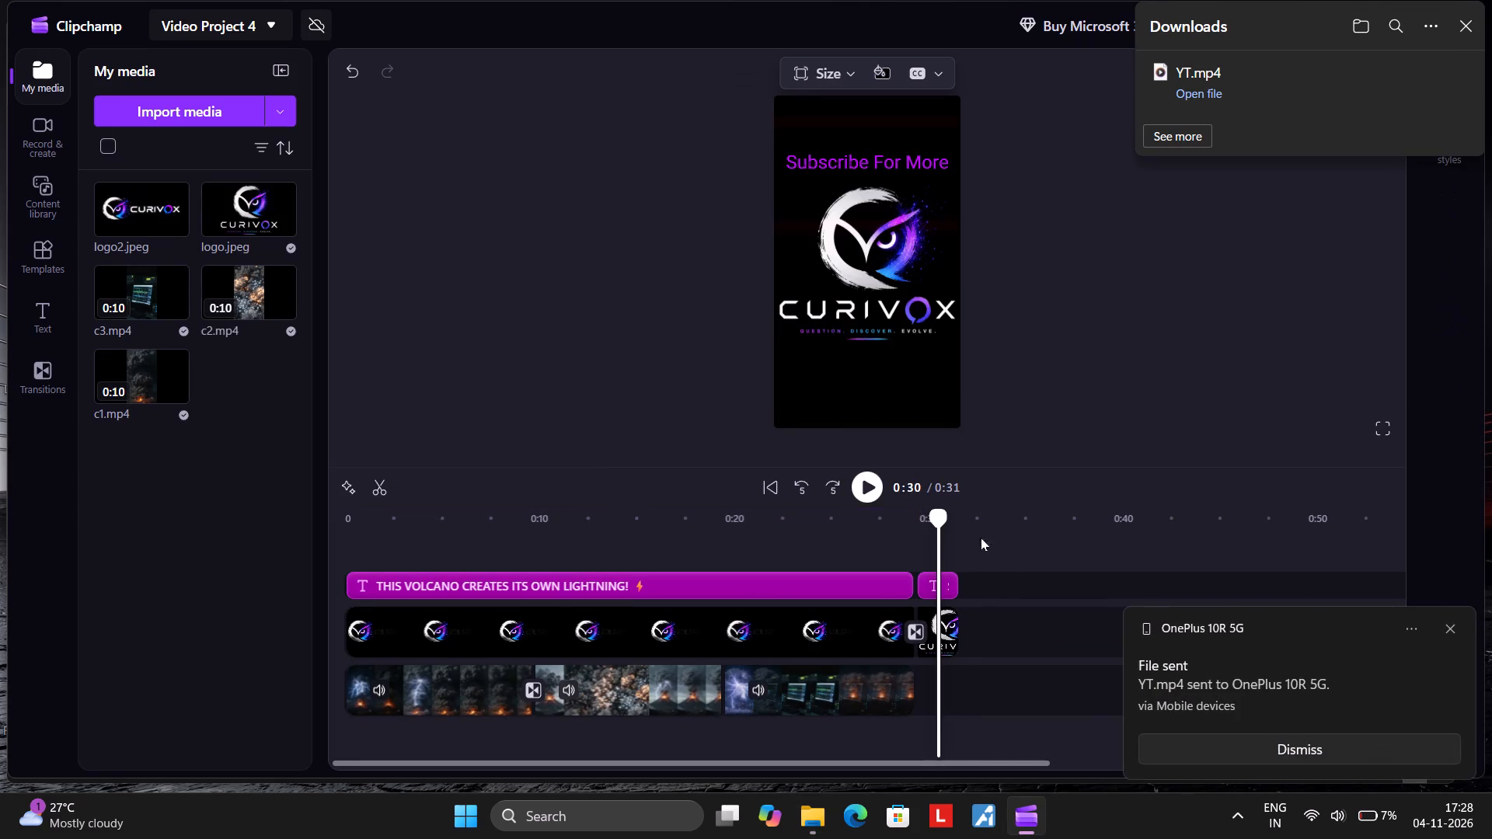
{"action": "left_click", "coordinate": [1473, 83]}
{"action": "left_click", "coordinate": [1464, 26]}
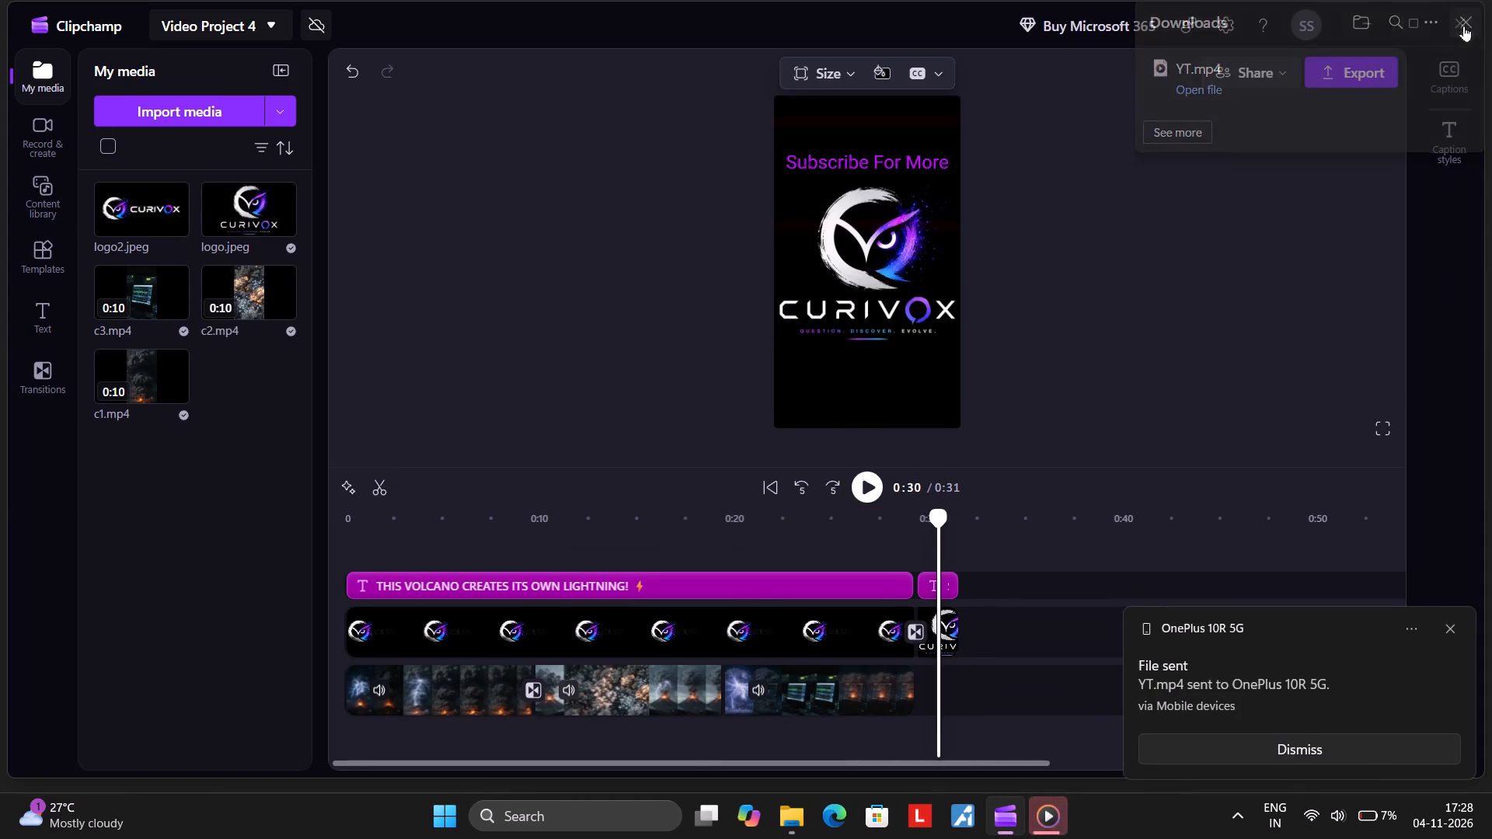
{"action": "double_click", "coordinate": [917, 165]}
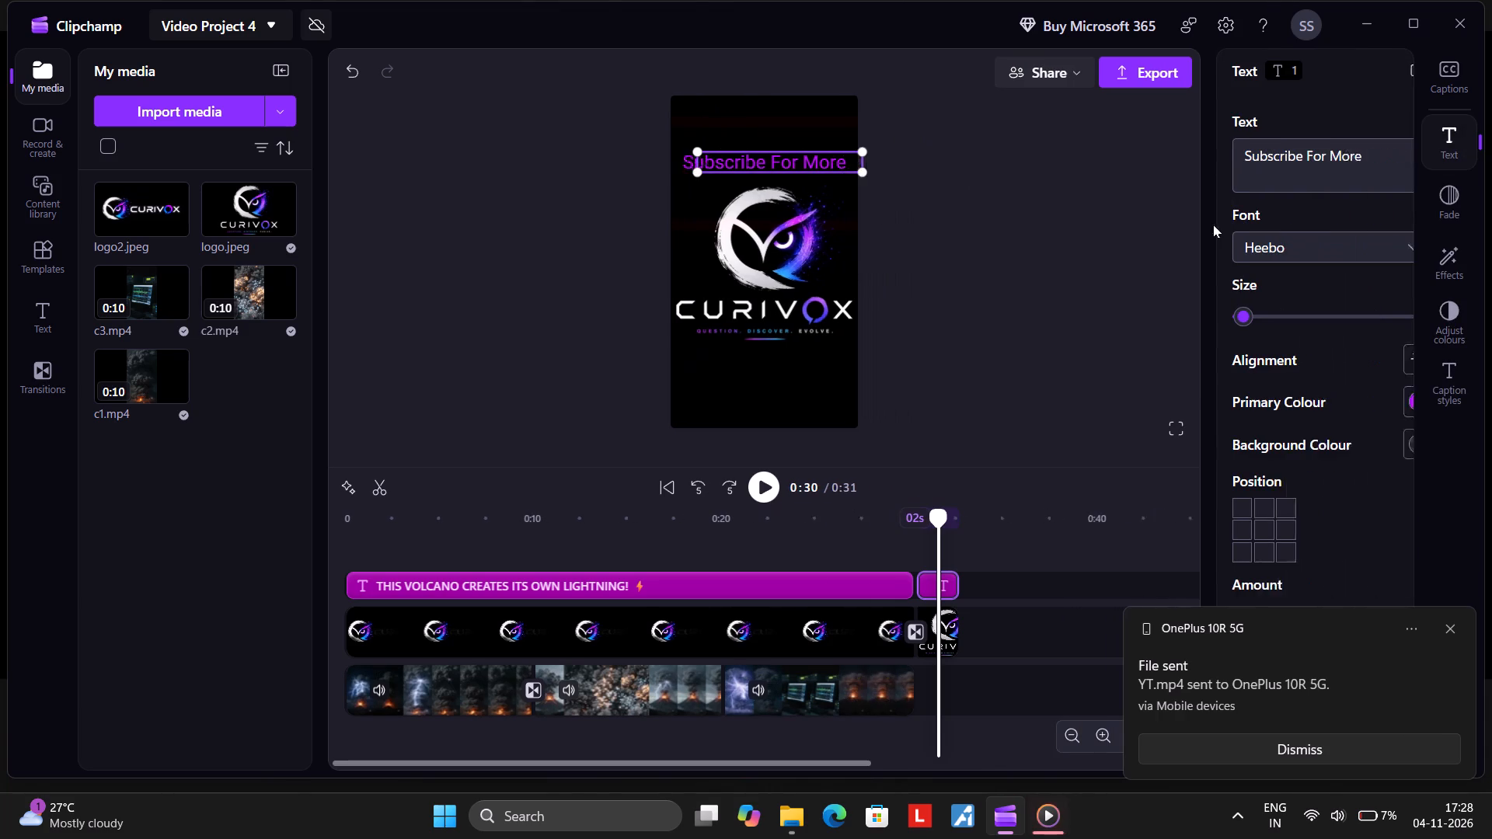
{"action": "left_click", "coordinate": [1323, 165]}
{"action": "key", "text": "BackSpace"}
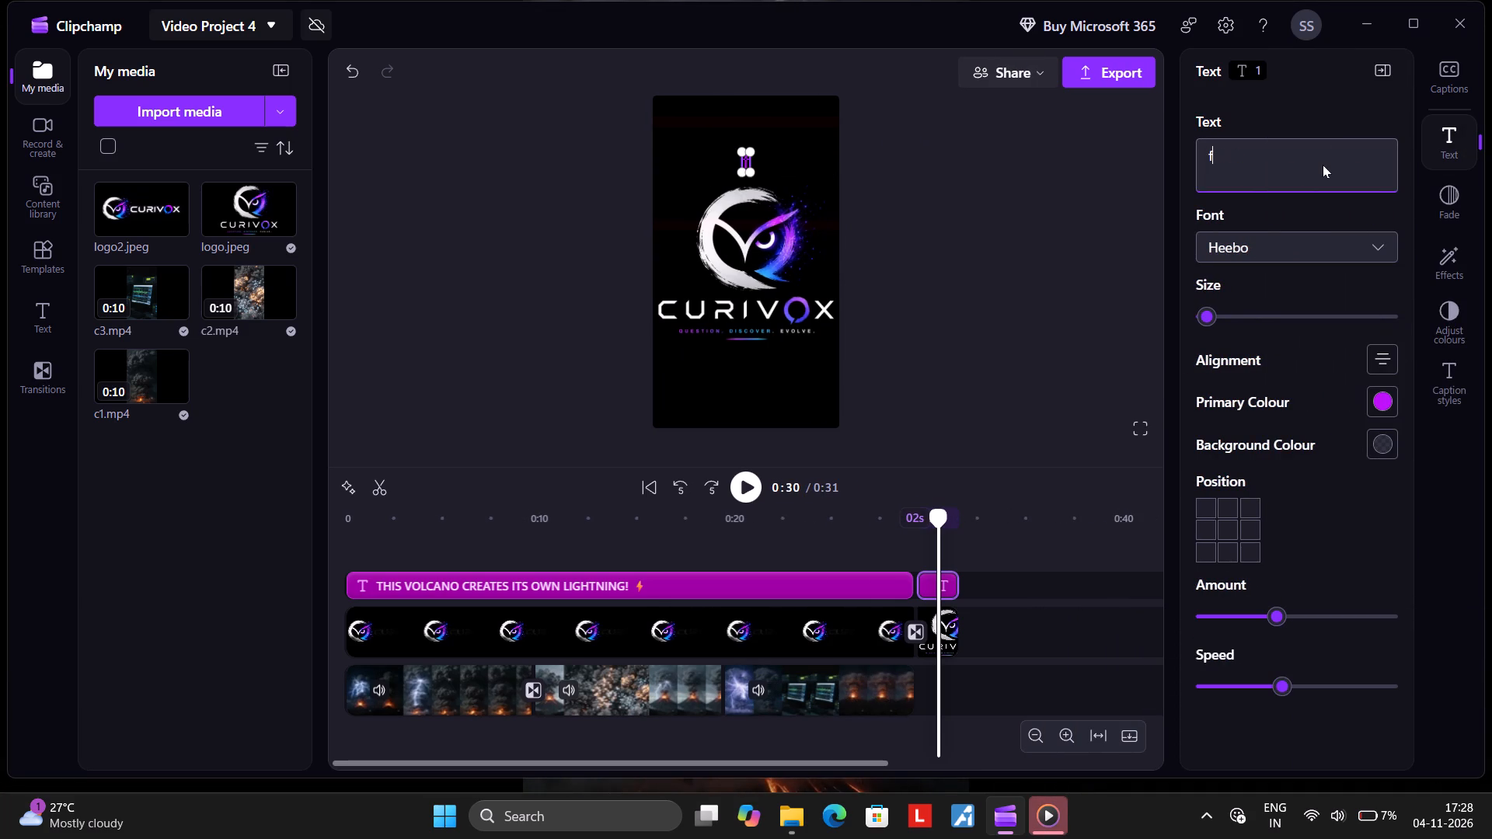
{"action": "key", "text": "BackSpace"}
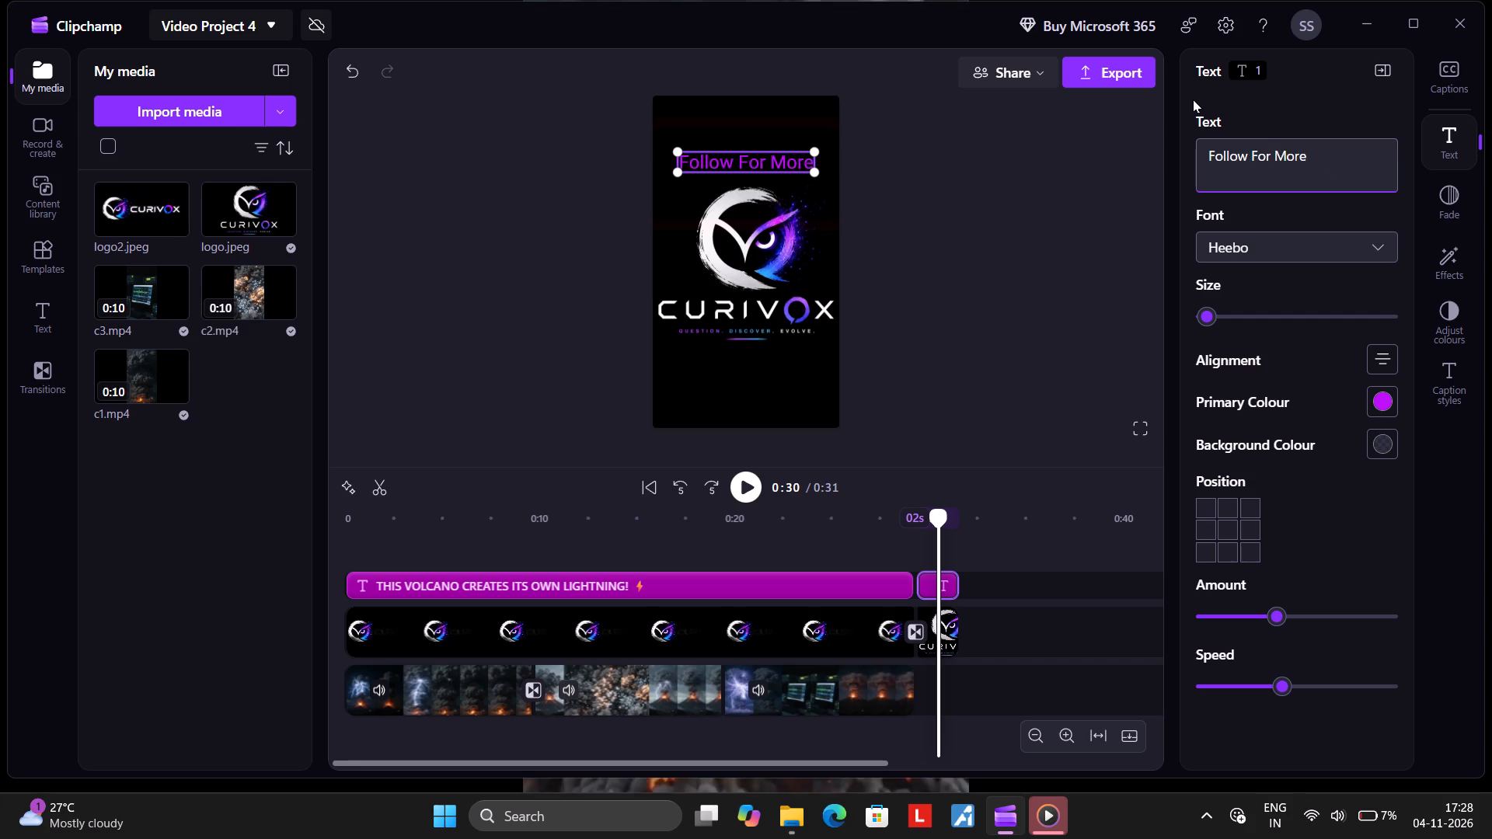
Export the edited video with the file name i.
{"action": "left_click", "coordinate": [1125, 86]}
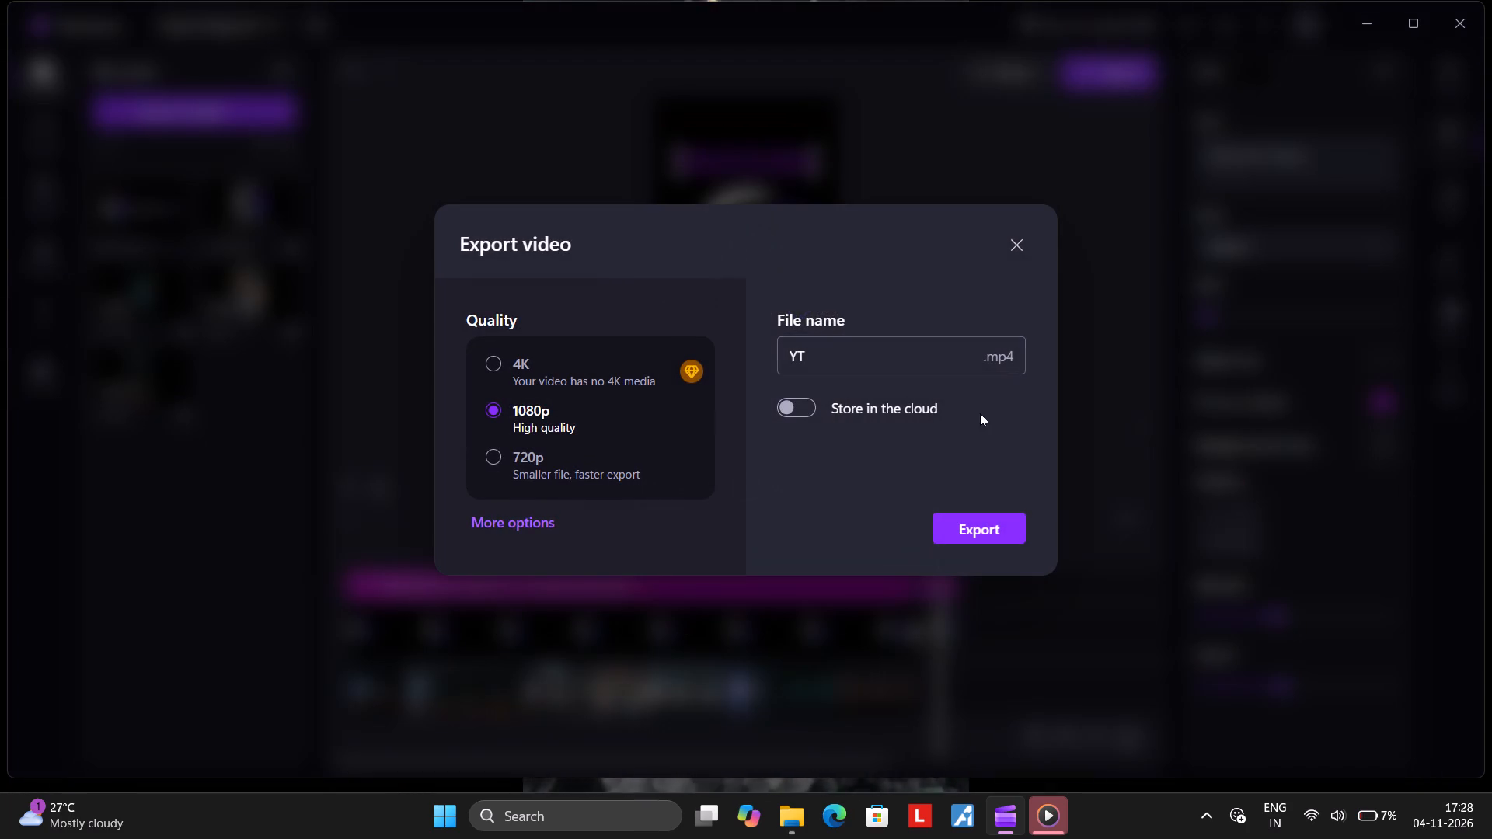
{"action": "left_click", "coordinate": [833, 353]}
{"action": "key", "text": "BackSpace"}
{"action": "key", "text": "BackSpace"}
{"action": "key", "text": "i"}
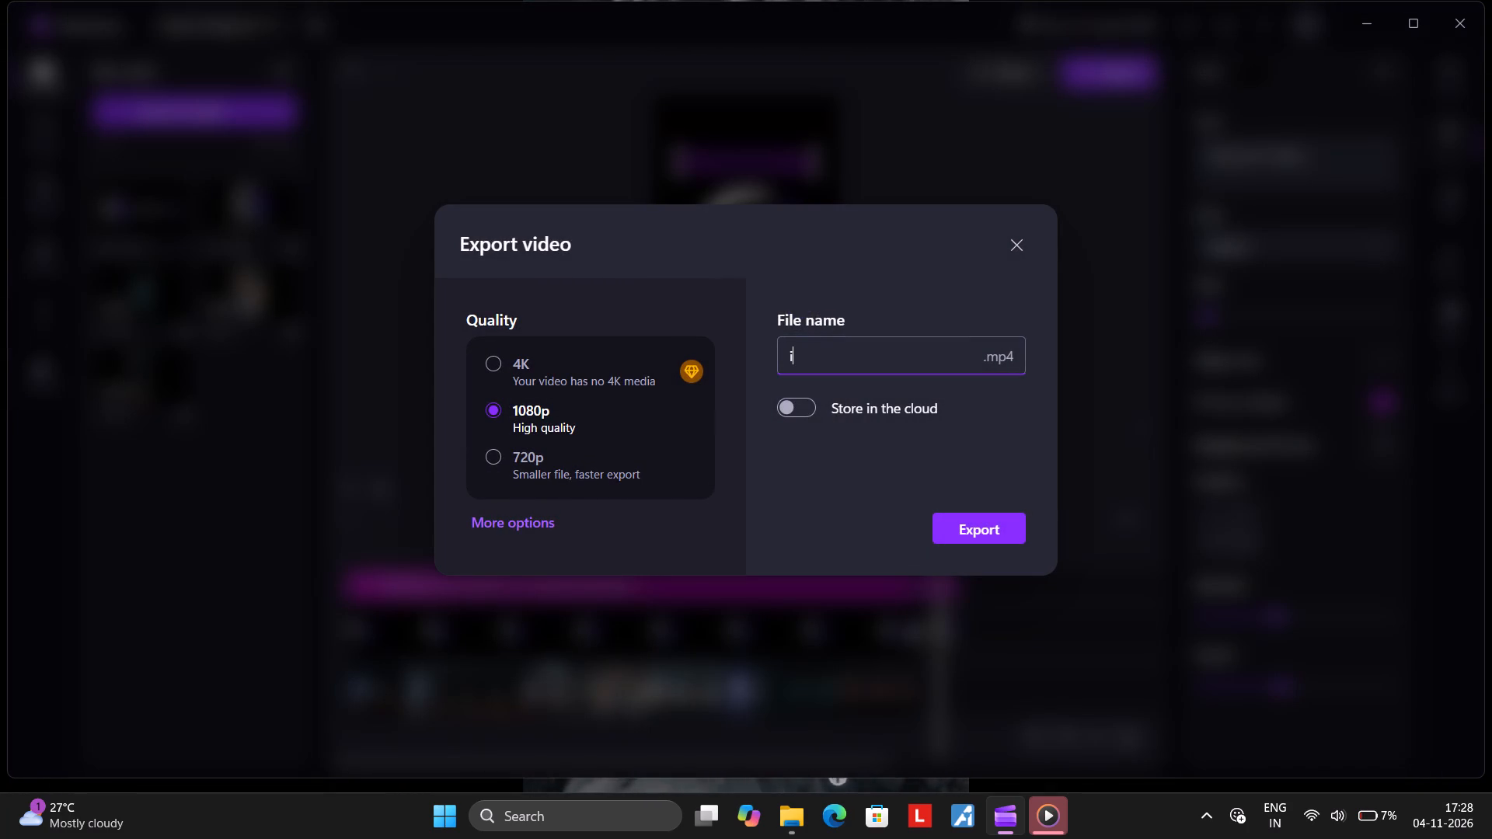
{"action": "left_click", "coordinate": [998, 535]}
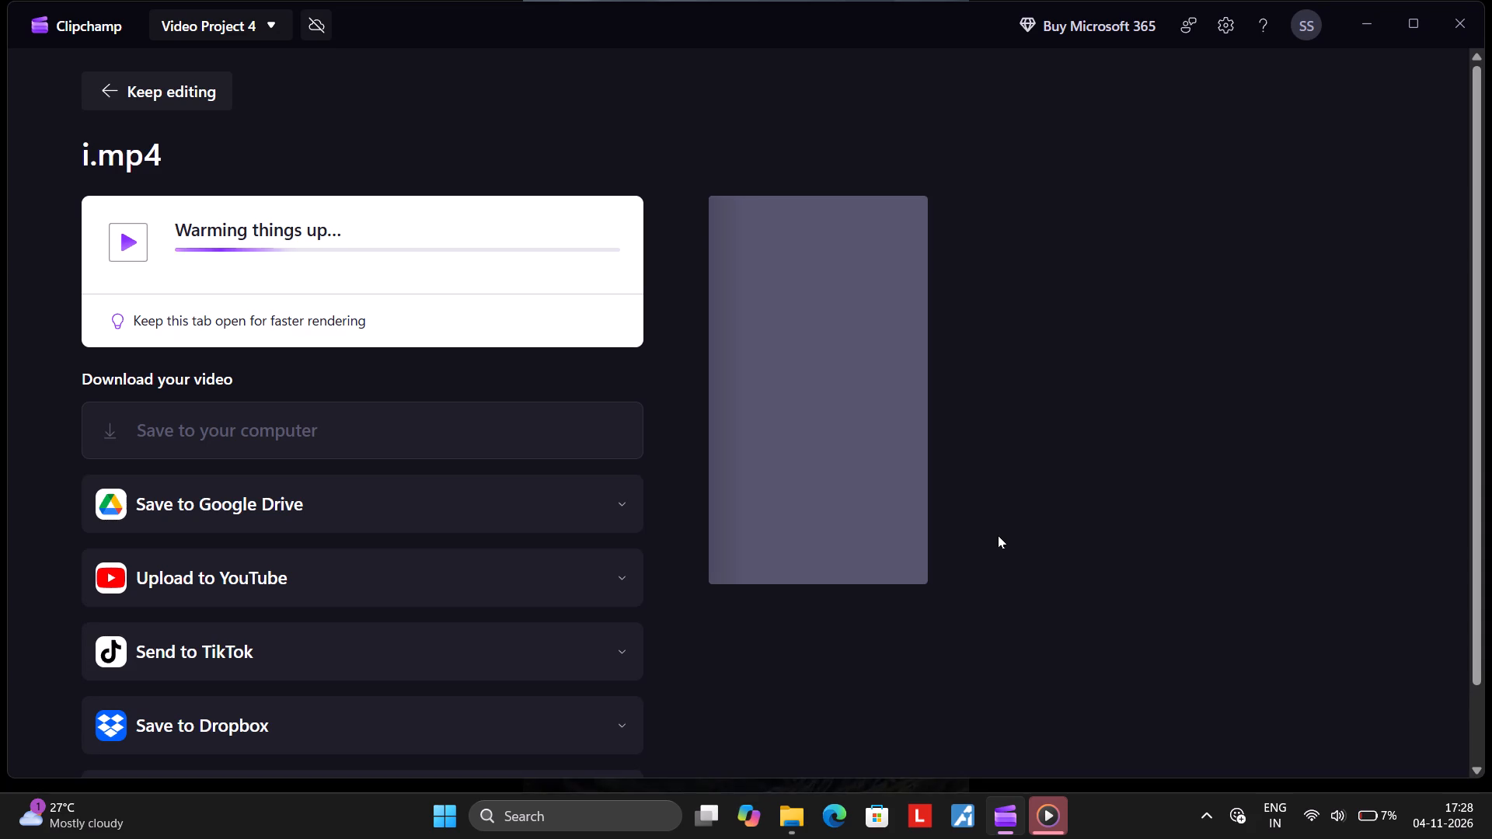
Minimise Clipchamp, close the media player behind it, and return to the Clipchamp export page.
{"action": "left_click", "coordinate": [1357, 7]}
{"action": "left_click", "coordinate": [1469, 24]}
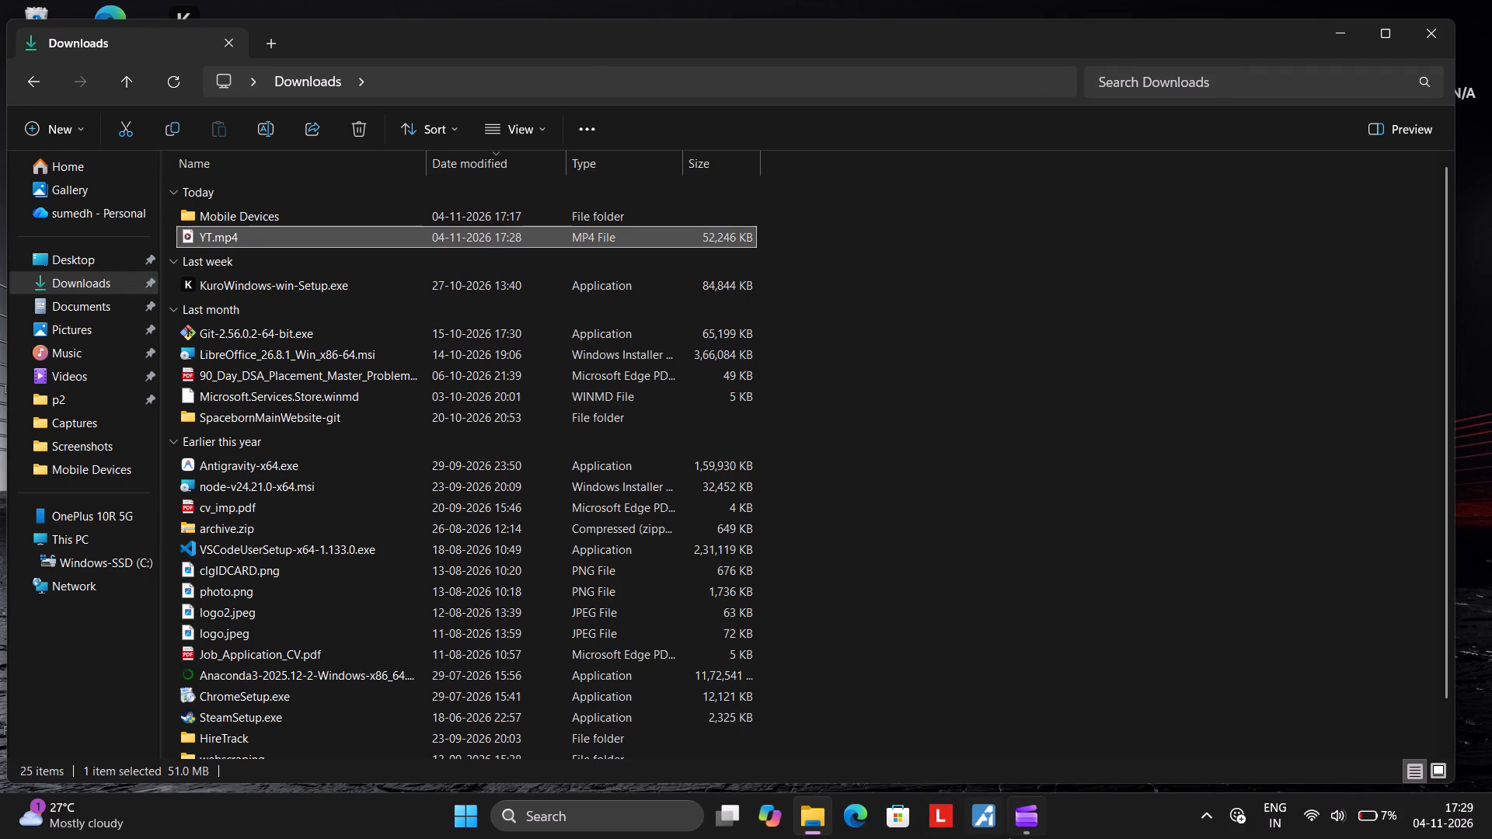
{"action": "left_click", "coordinate": [1014, 834]}
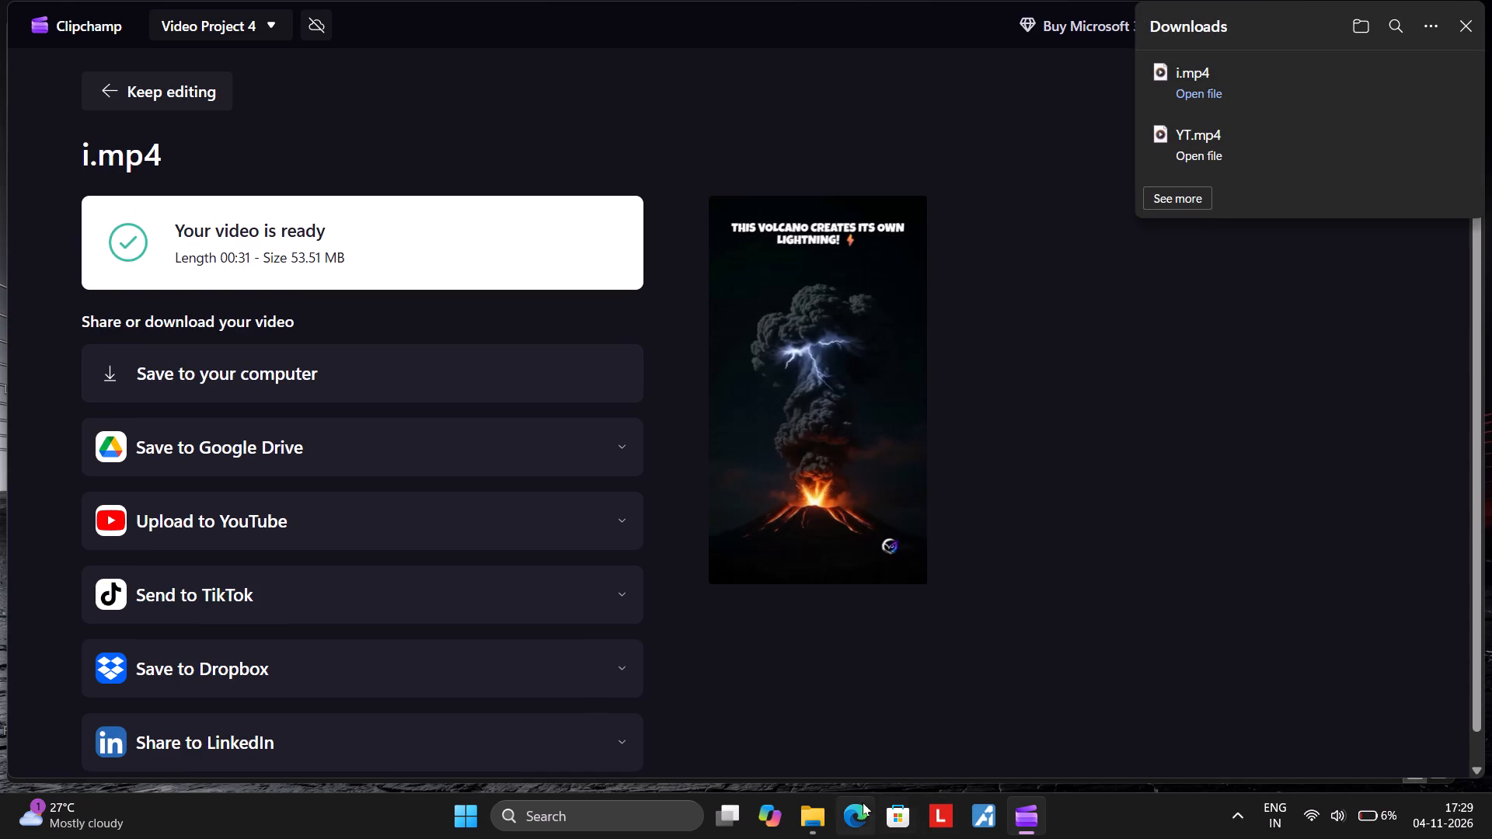
Switch to File Explorer and select i.mp4 in the Downloads folder.
{"action": "left_click", "coordinate": [807, 807]}
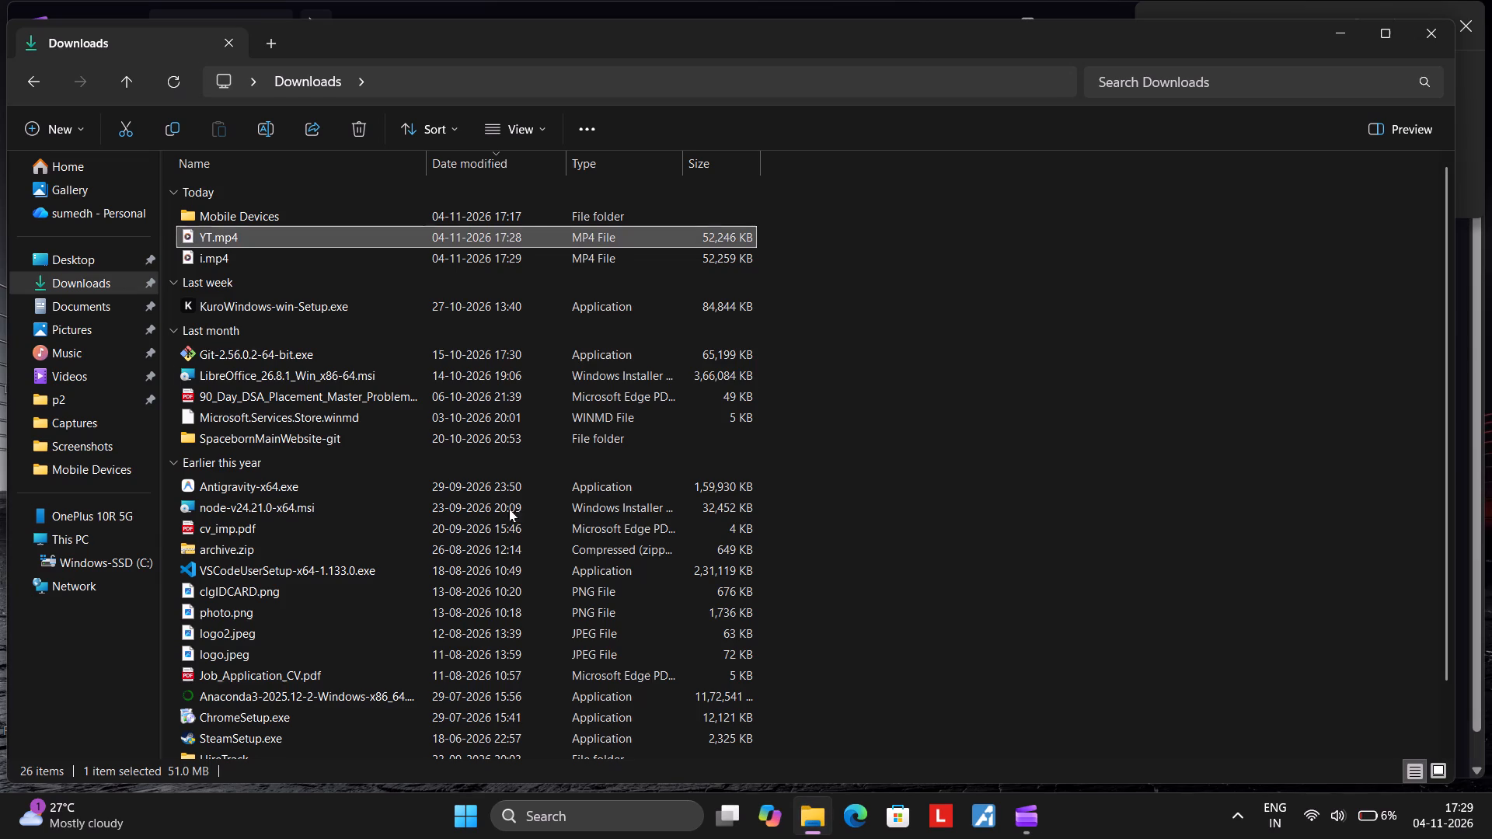
{"action": "left_click", "coordinate": [245, 252]}
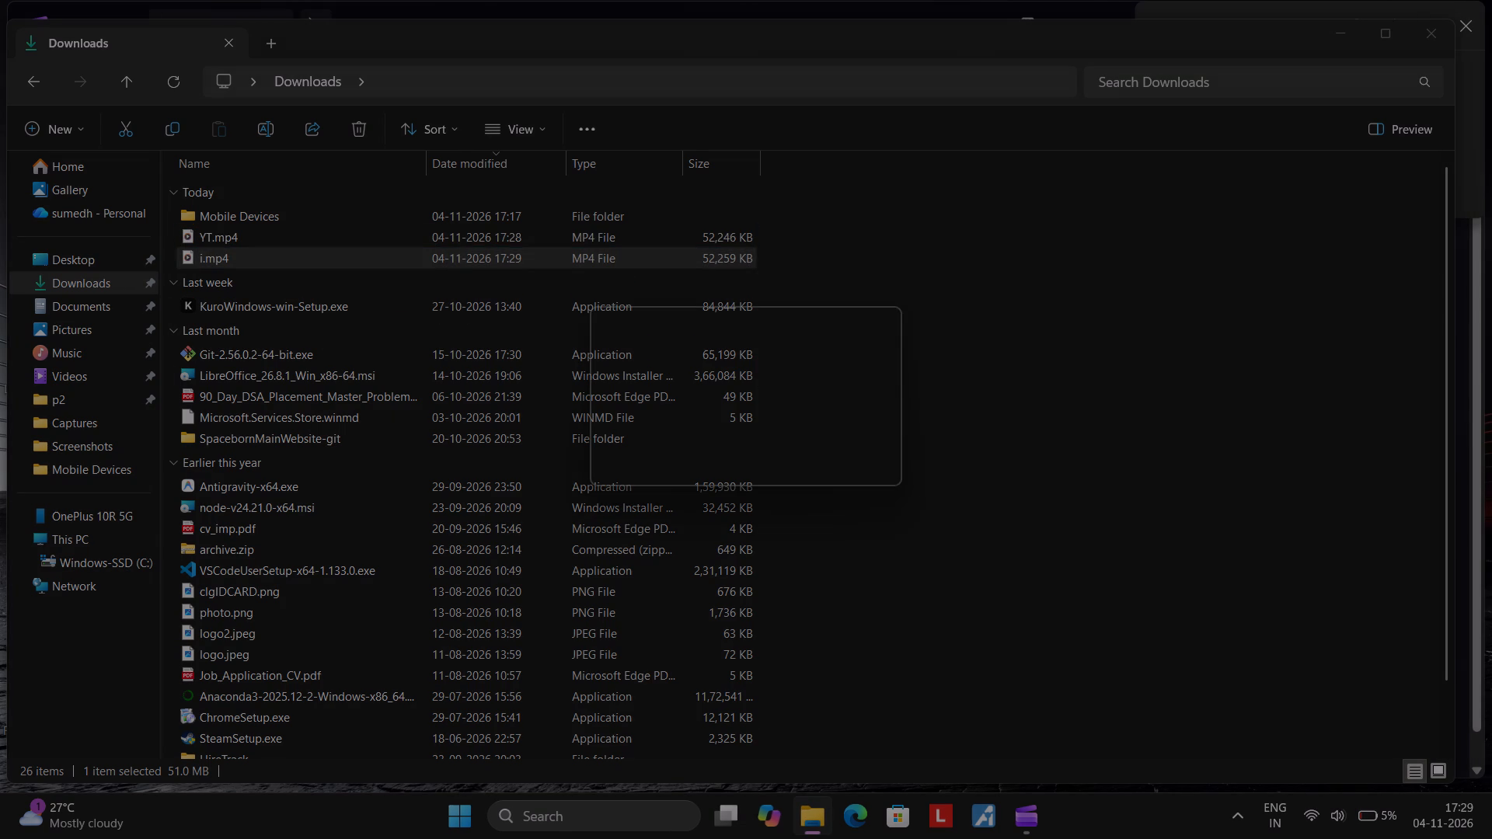
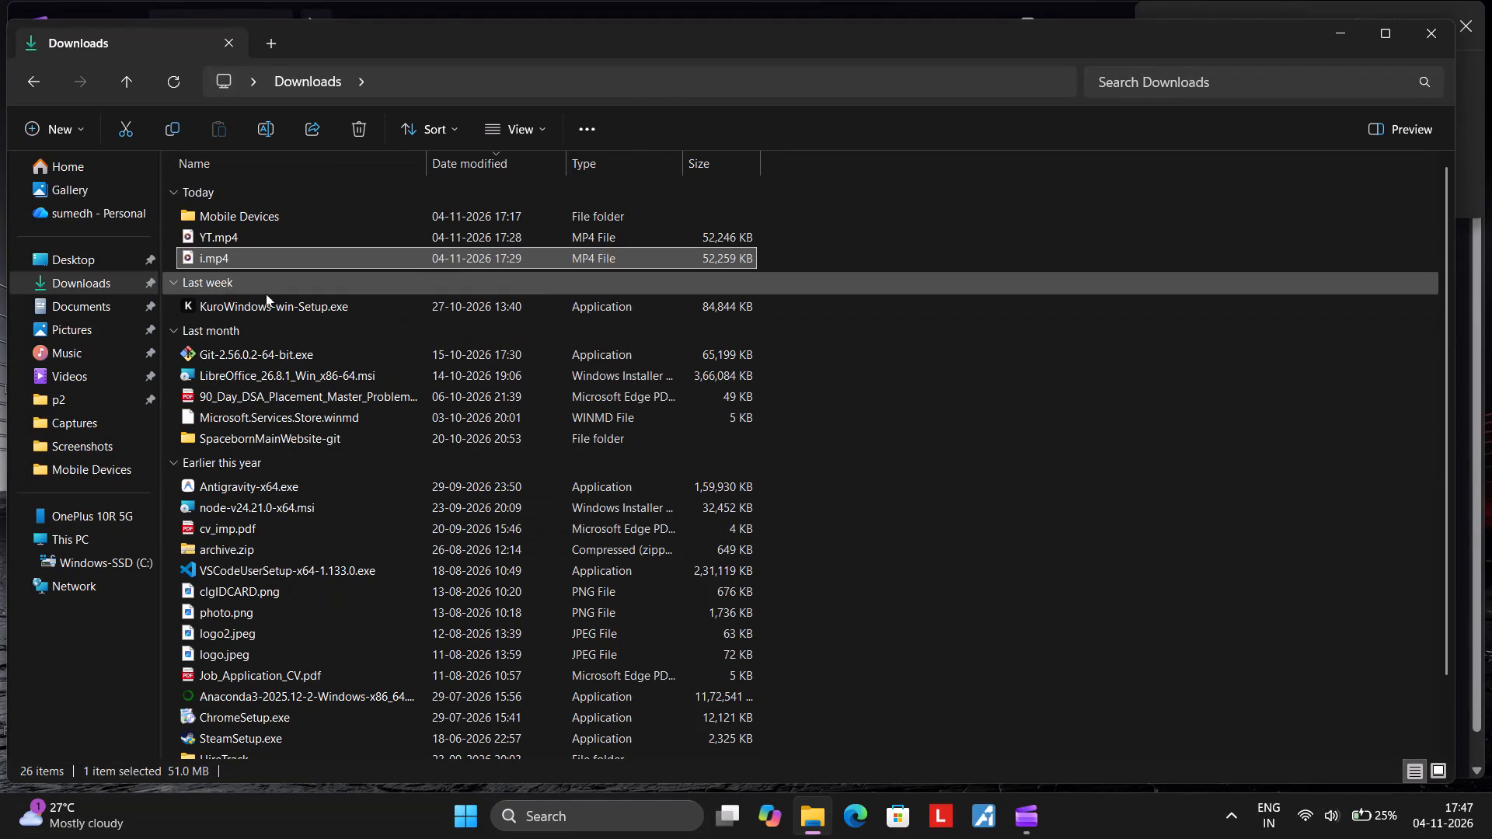
Reopen File Explorer at the Downloads folder and share i.mp4 to the OnePlus 10R 5G, dismissing the transfer notification.
{"action": "left_click", "coordinate": [1431, 41]}
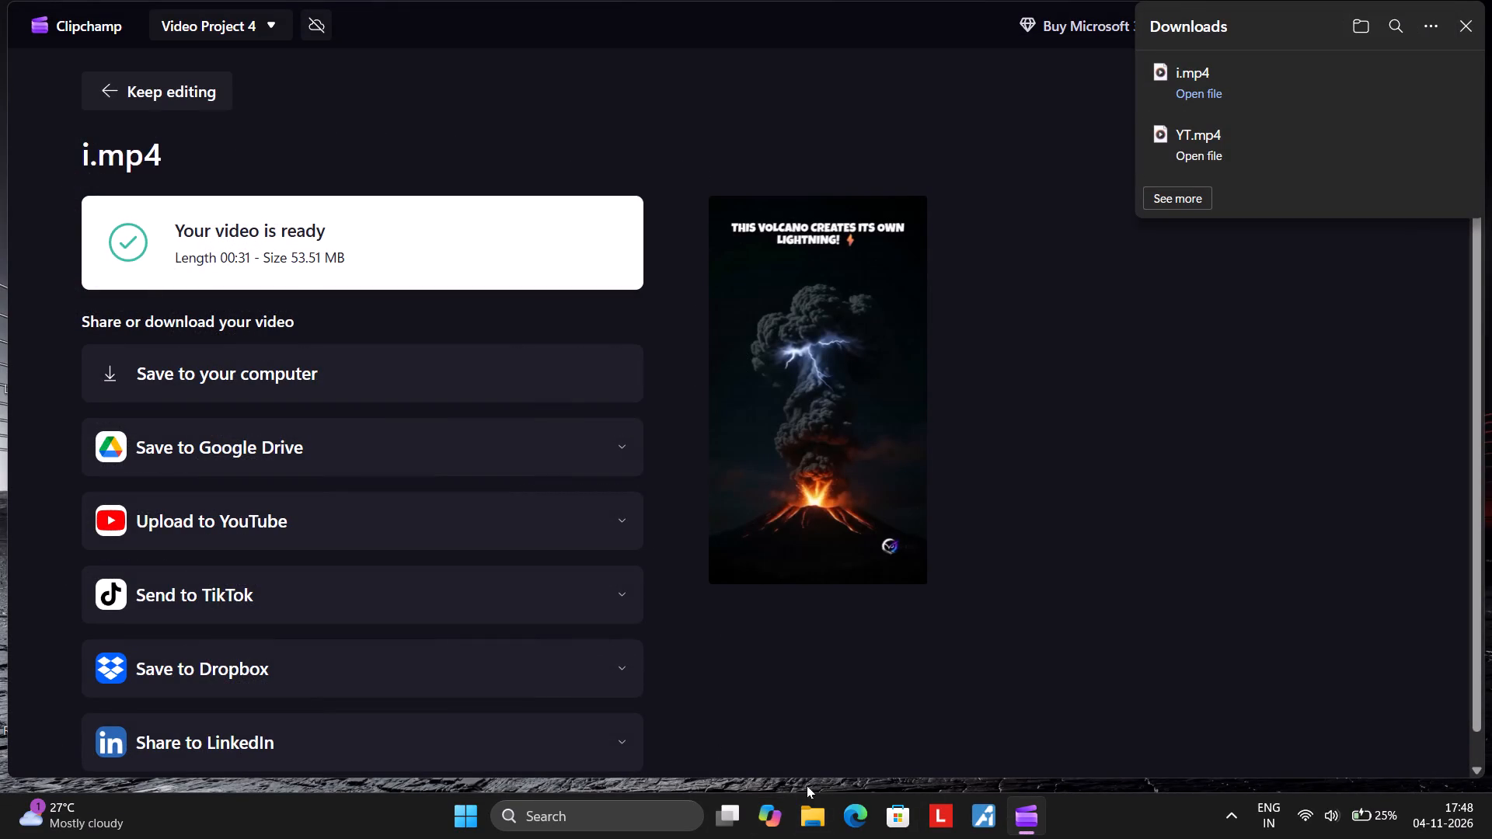
{"action": "left_click", "coordinate": [810, 808]}
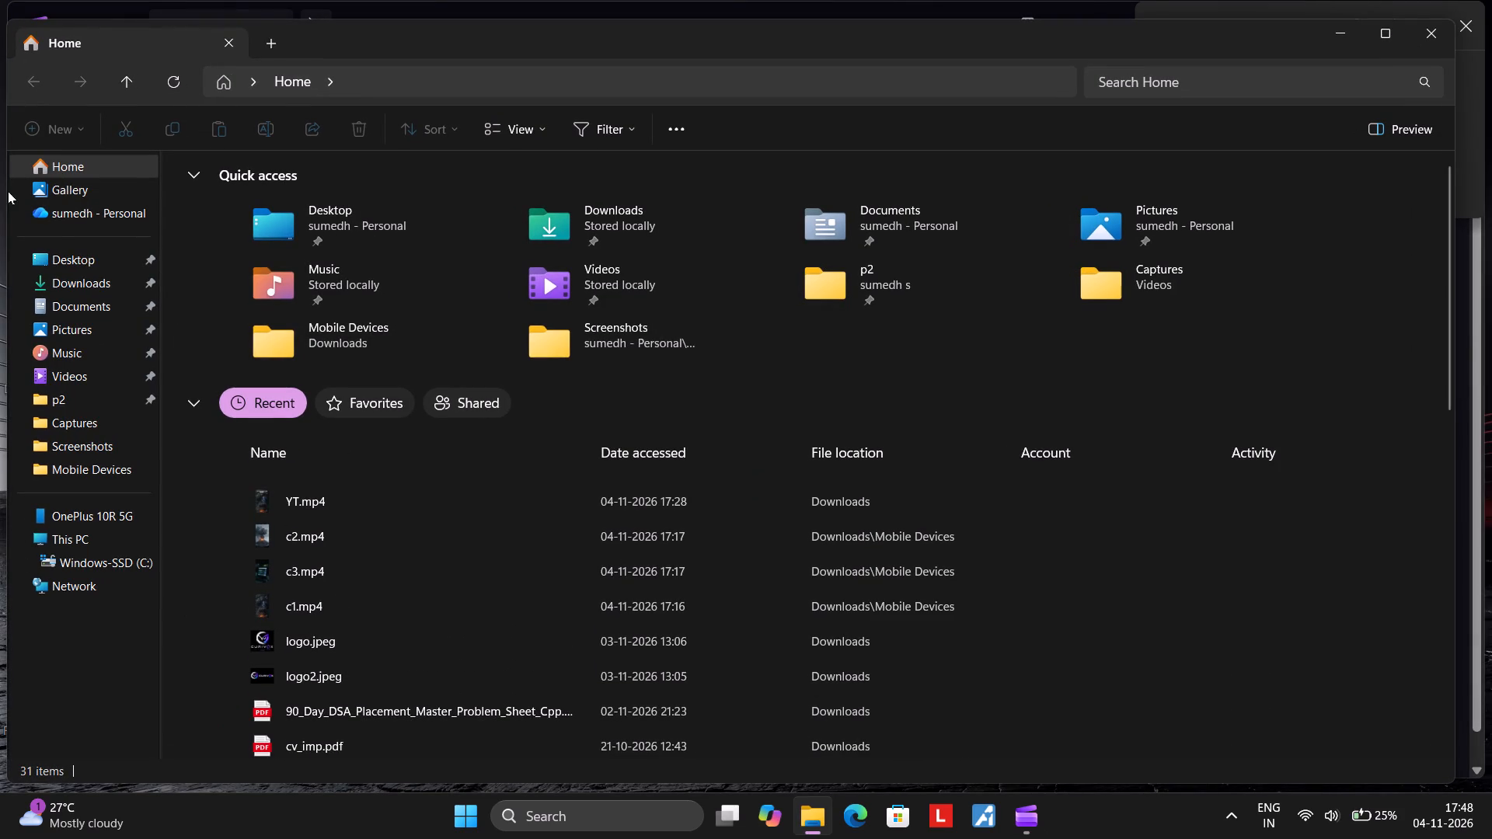
{"action": "left_click", "coordinate": [73, 275]}
{"action": "left_click", "coordinate": [364, 211]}
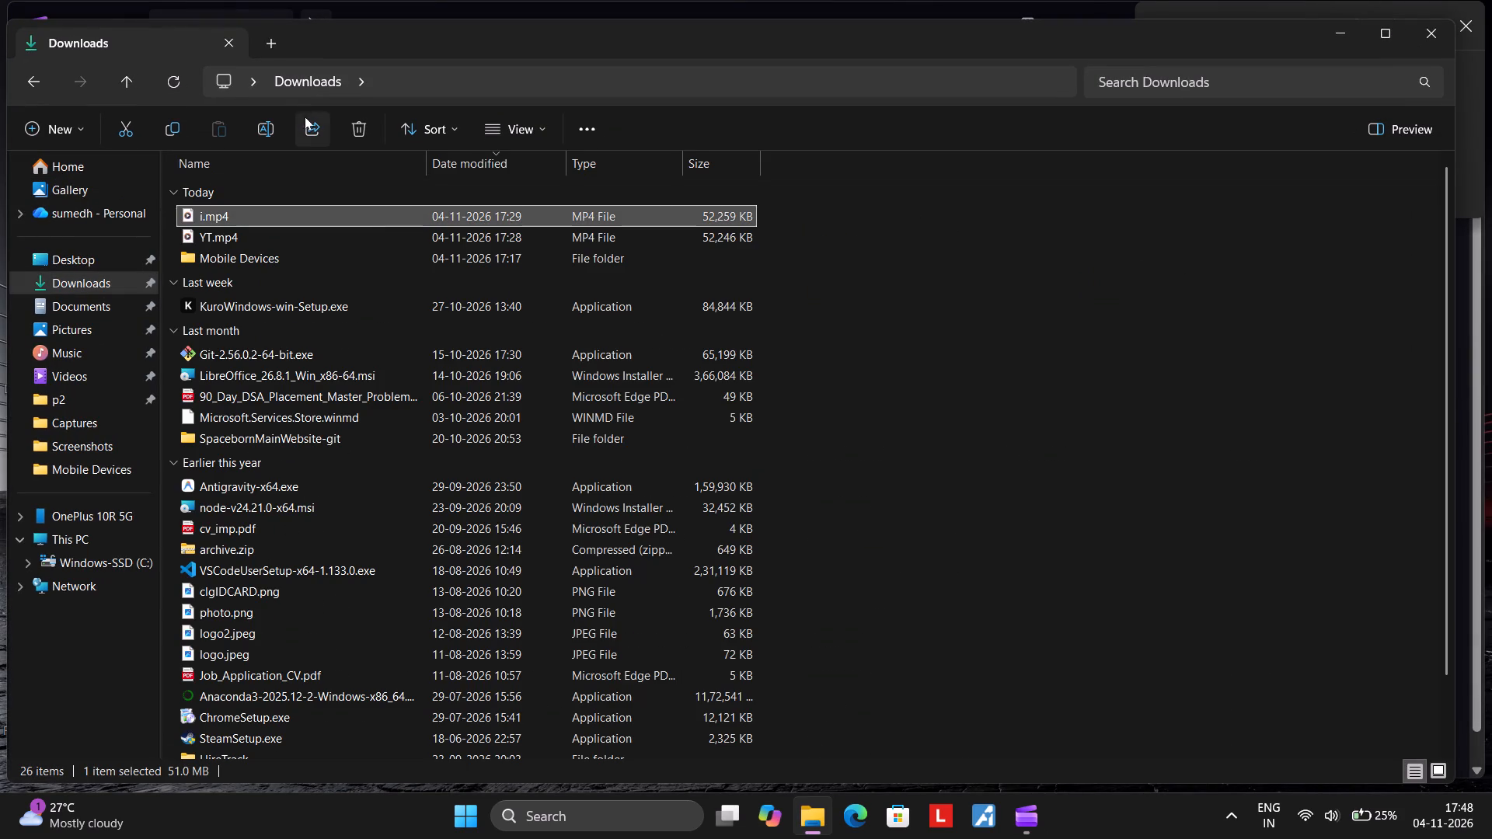
{"action": "left_click", "coordinate": [302, 120]}
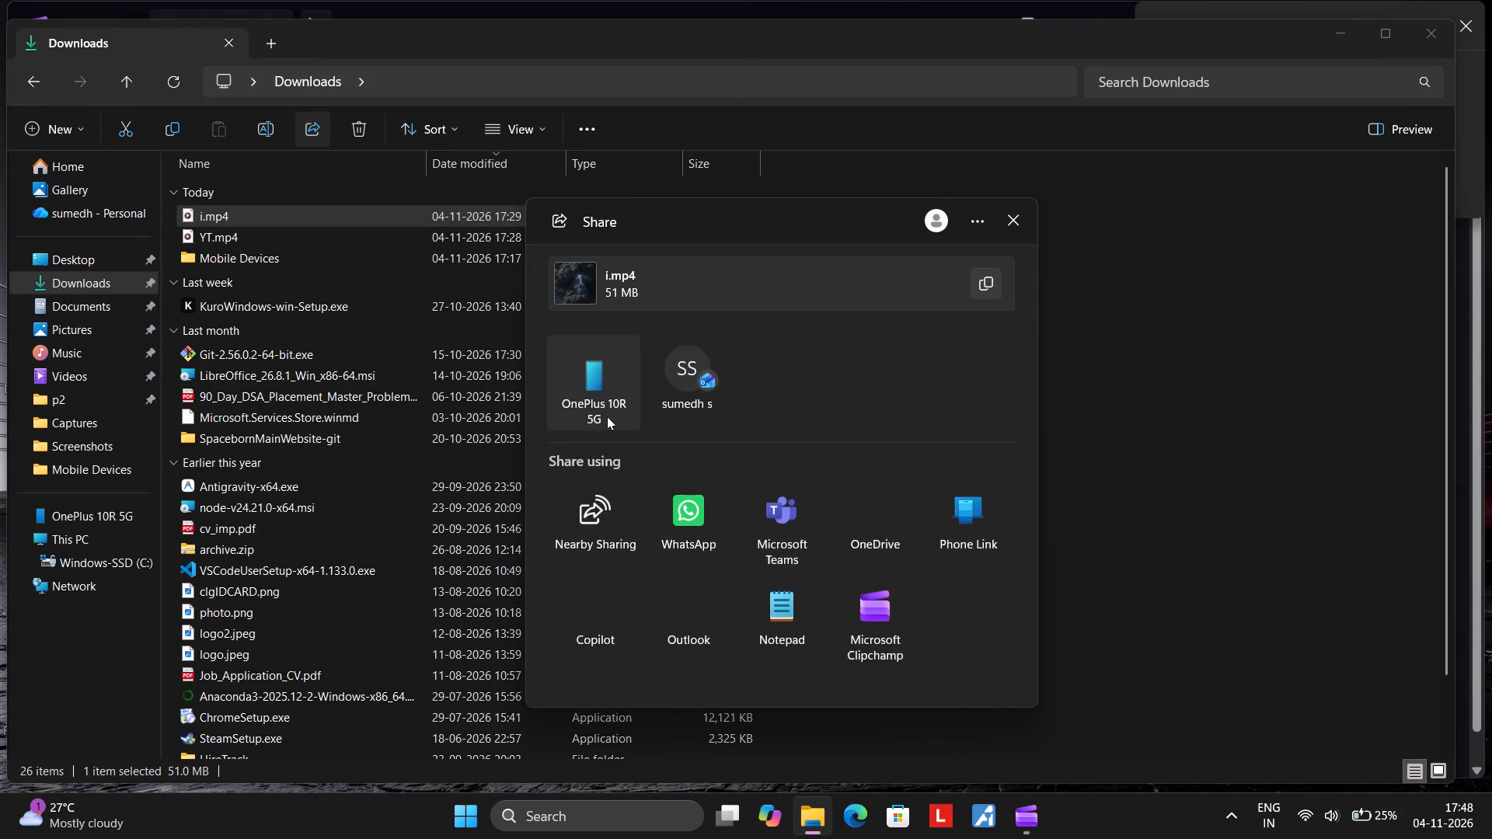
{"action": "left_click", "coordinate": [607, 416]}
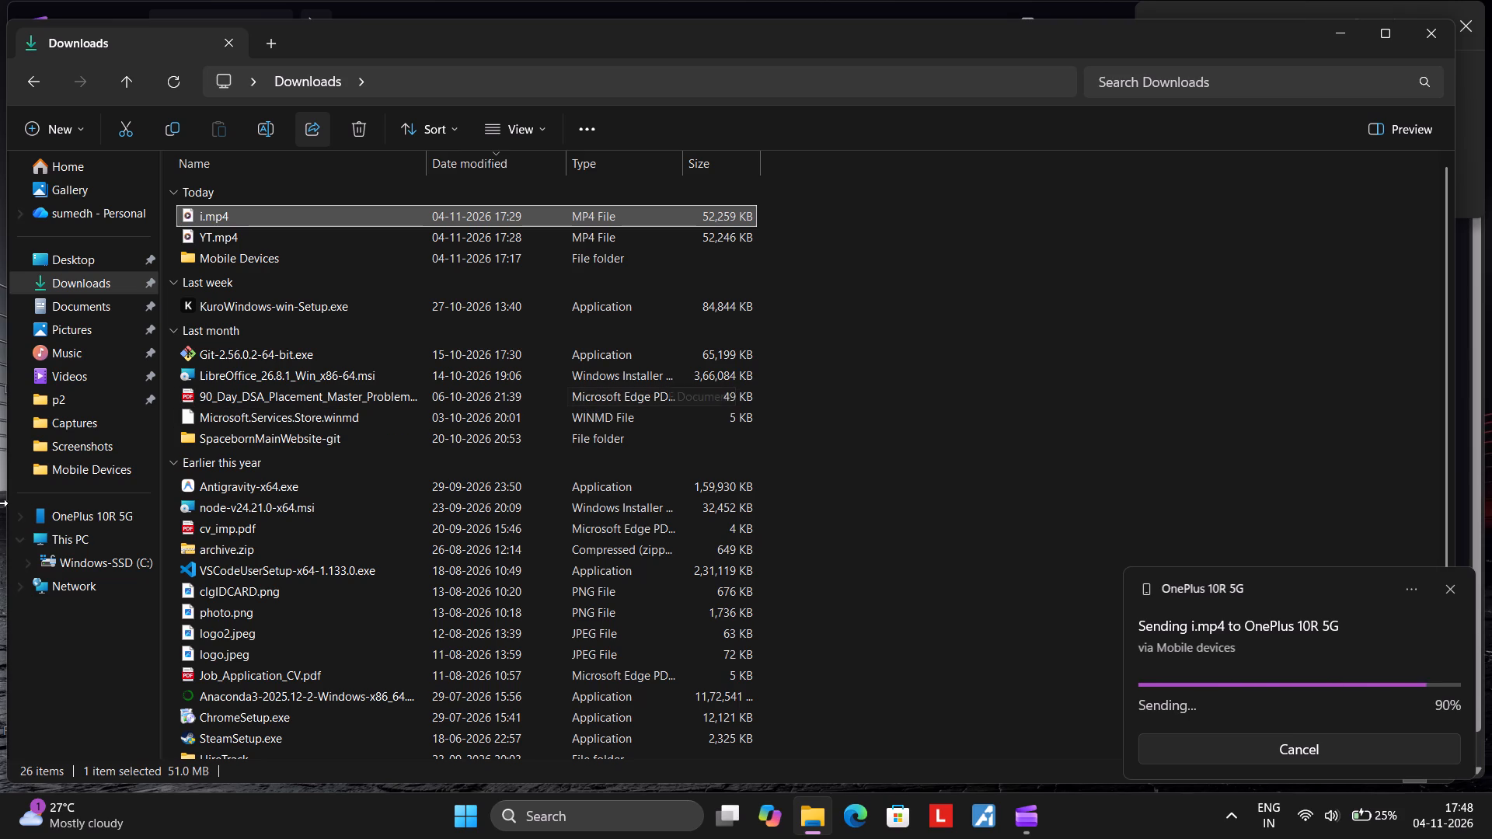
{"action": "left_click", "coordinate": [1460, 635]}
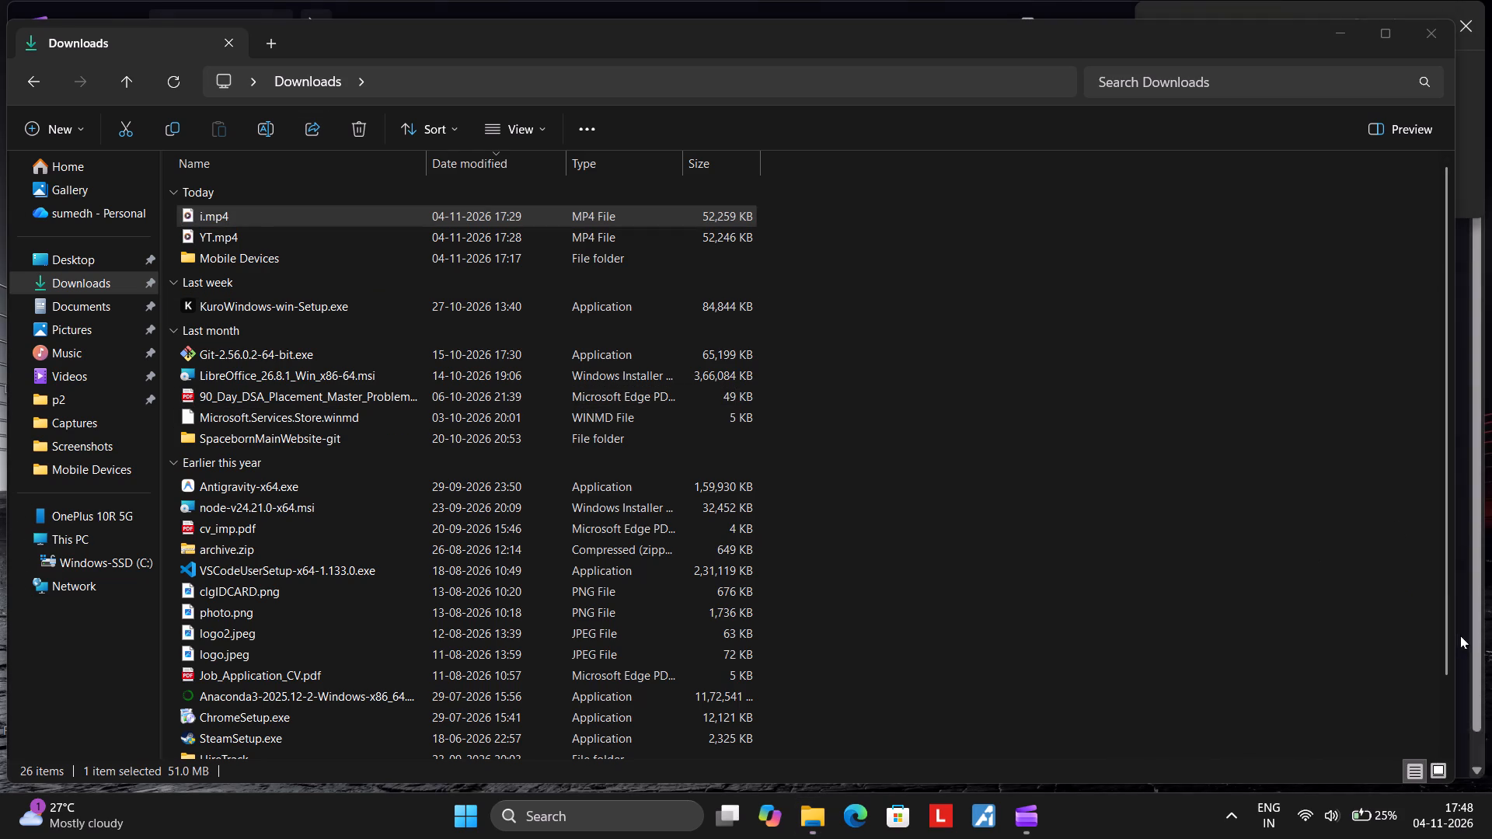
Close File Explorer, the downloads list and Clipchamp to return to the desktop.
{"action": "left_click", "coordinate": [1427, 28]}
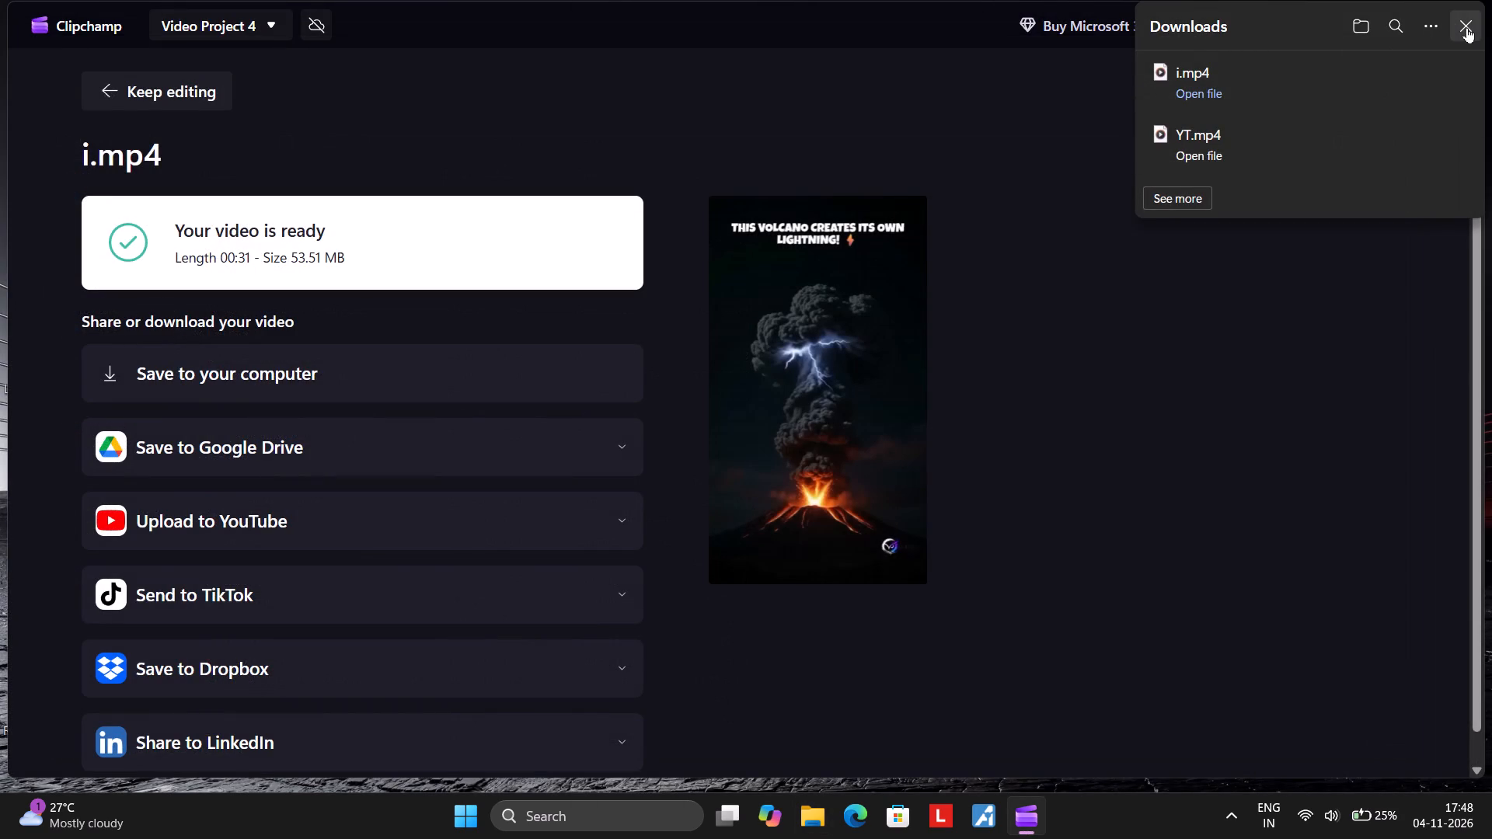
{"action": "left_click", "coordinate": [1467, 27]}
{"action": "left_click", "coordinate": [1467, 12]}
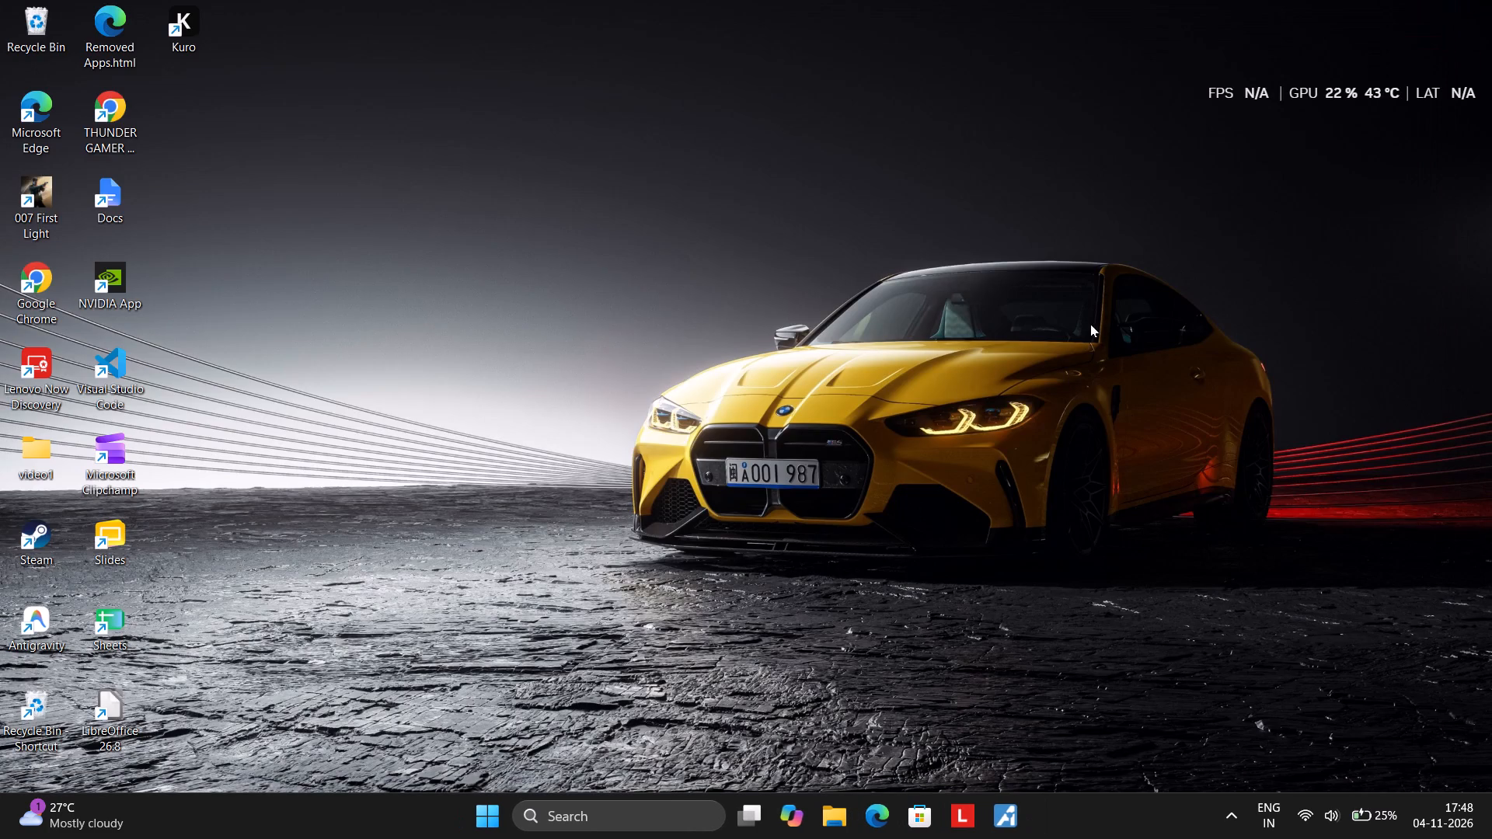
Launch Kuro from its desktop shortcut.
{"action": "double_click", "coordinate": [181, 23]}
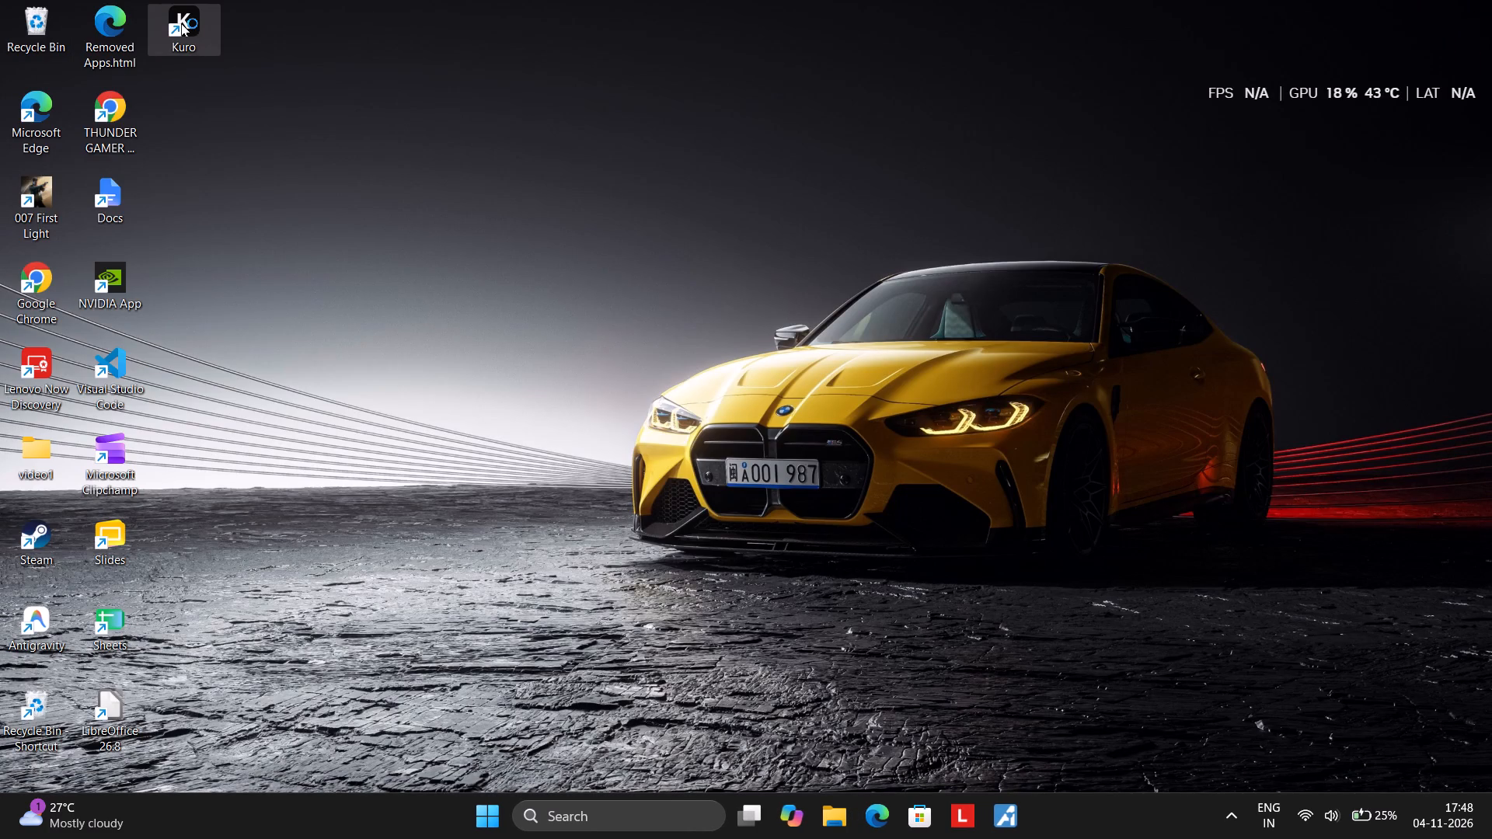